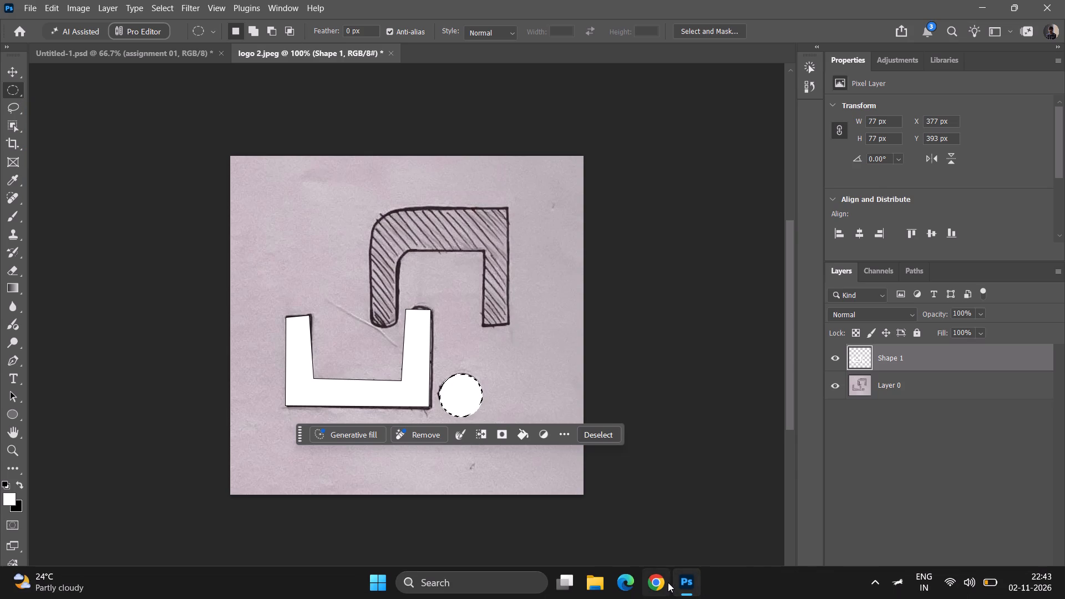
# Switch to Google Chrome and open the Pinterest website.
pyautogui.click(668, 582)
pyautogui.click(351, 415)
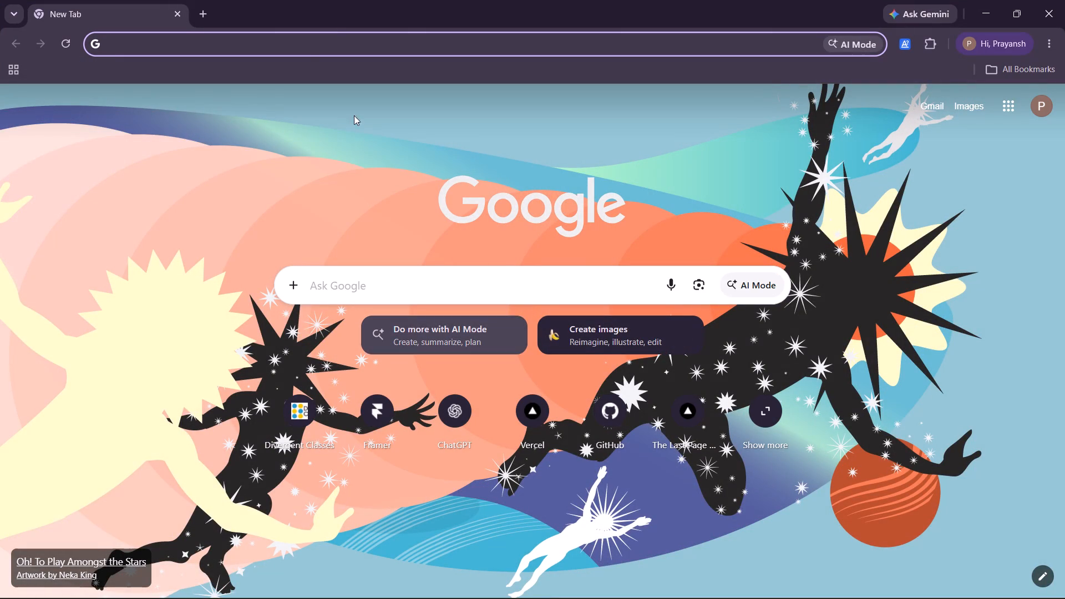
pyautogui.click(315, 45)
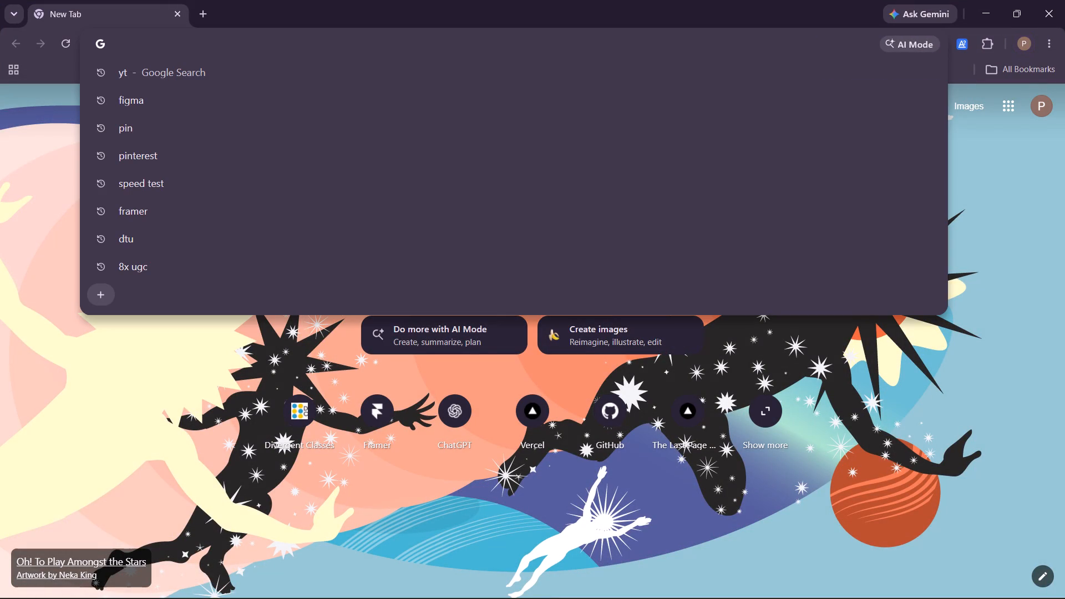
pyautogui.write('pij')
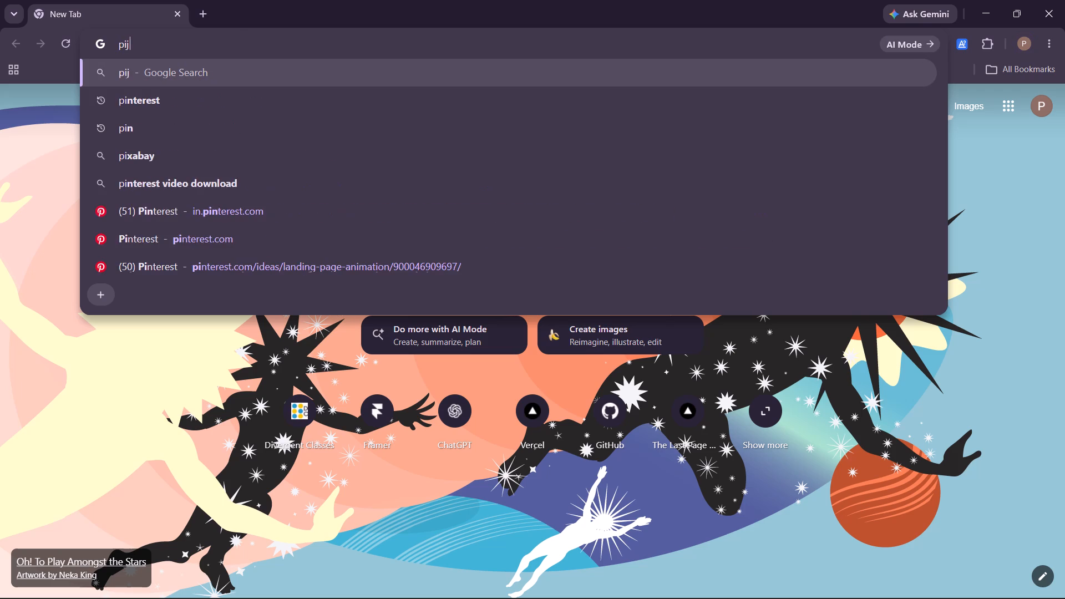
pyautogui.press('BackSpace')
pyautogui.press('n')
pyautogui.press('Return')
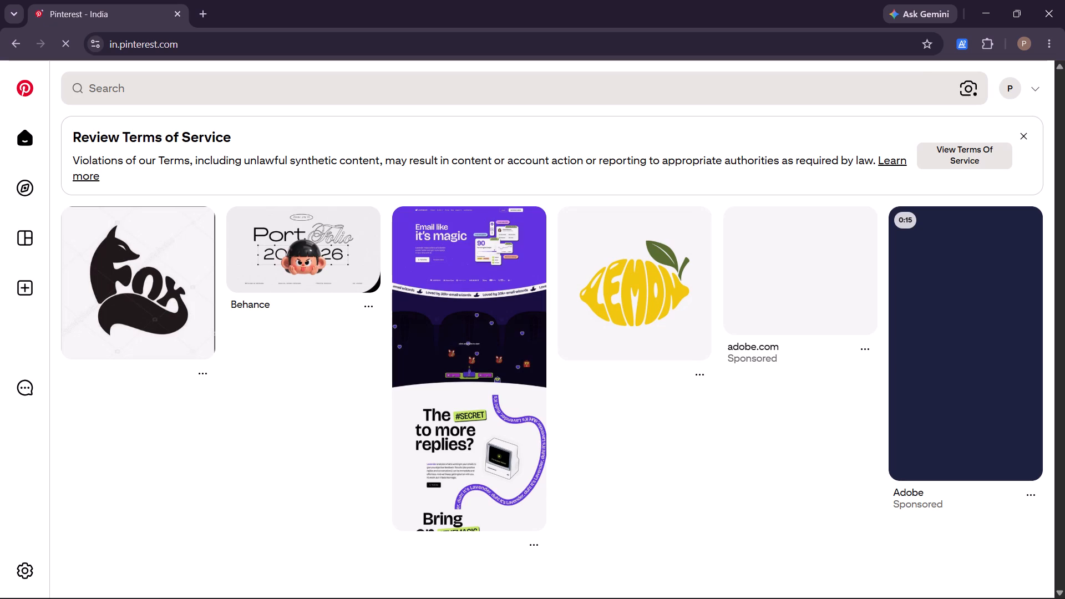
# Browse the Pinterest home feed for design and image inspiration.
pyautogui.scroll(-2, 403, 317)
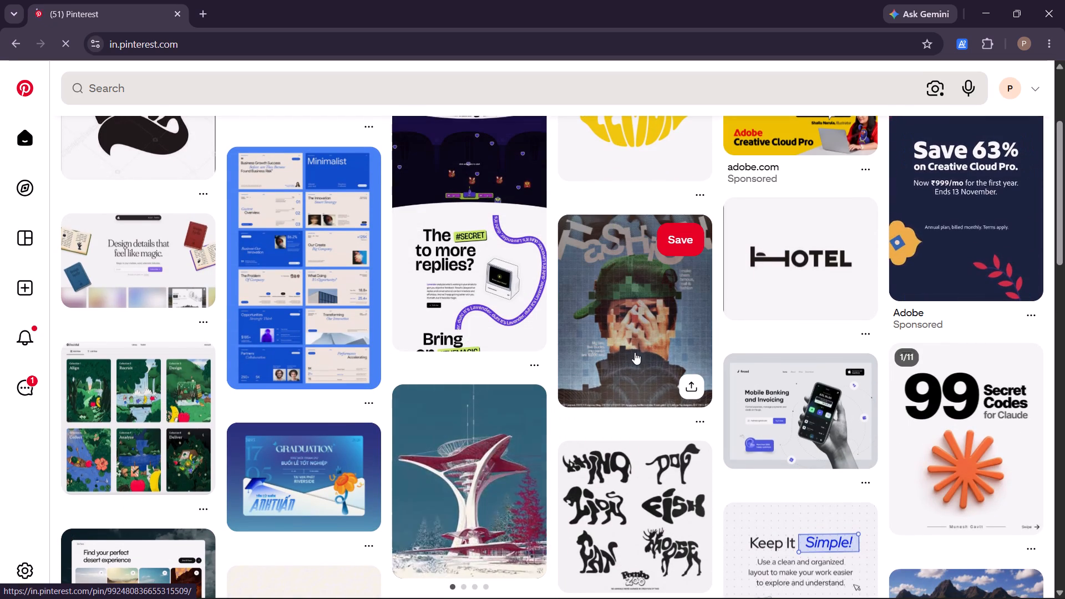
pyautogui.scroll(-2, 635, 352)
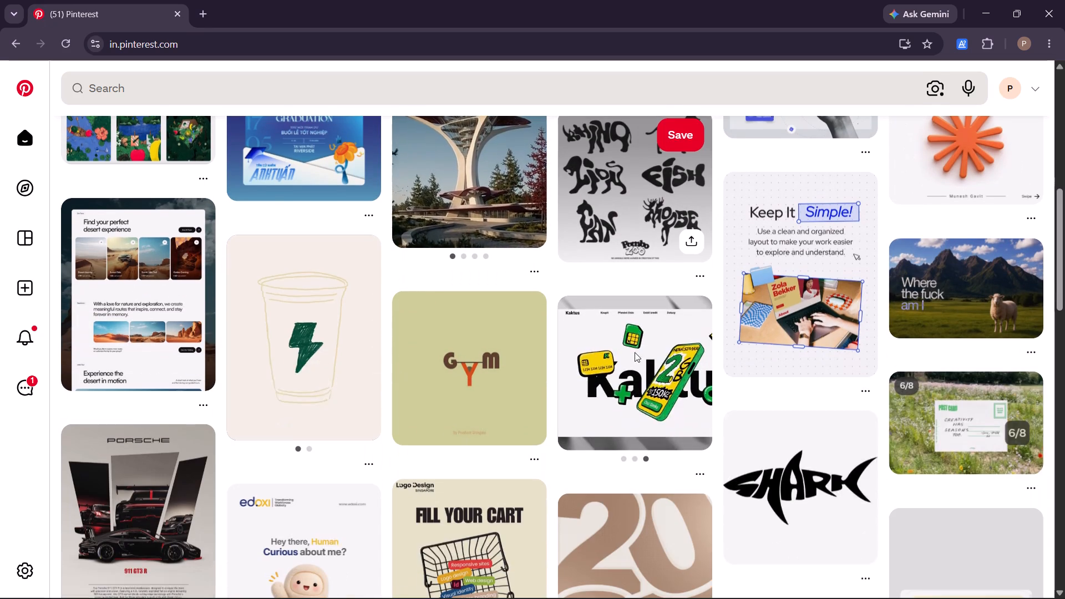
pyautogui.scroll(-1, 635, 352)
pyautogui.scroll(-2, 678, 475)
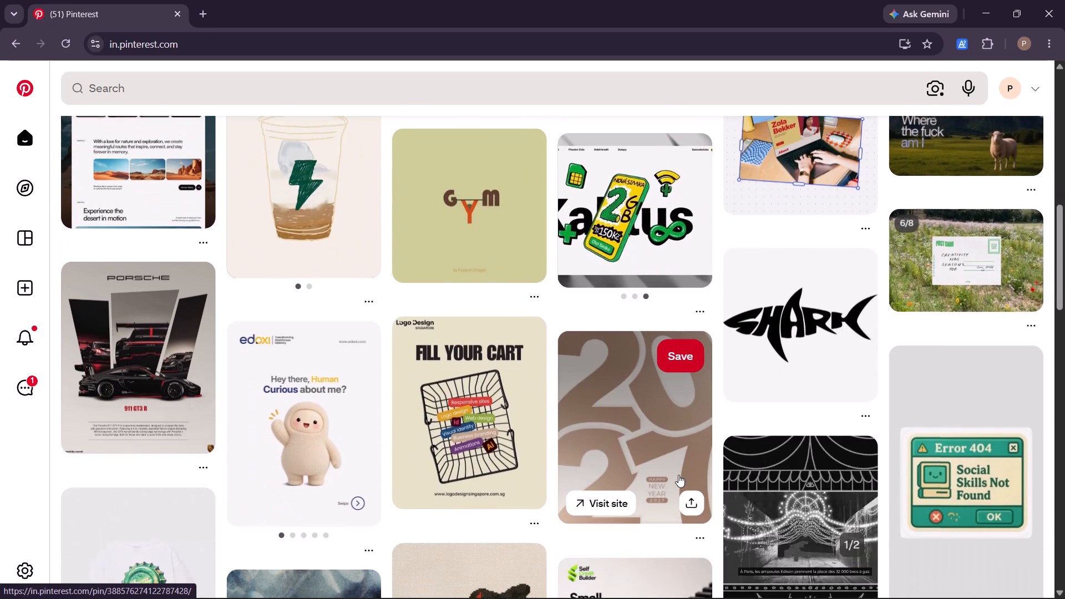
pyautogui.scroll(-3, 678, 475)
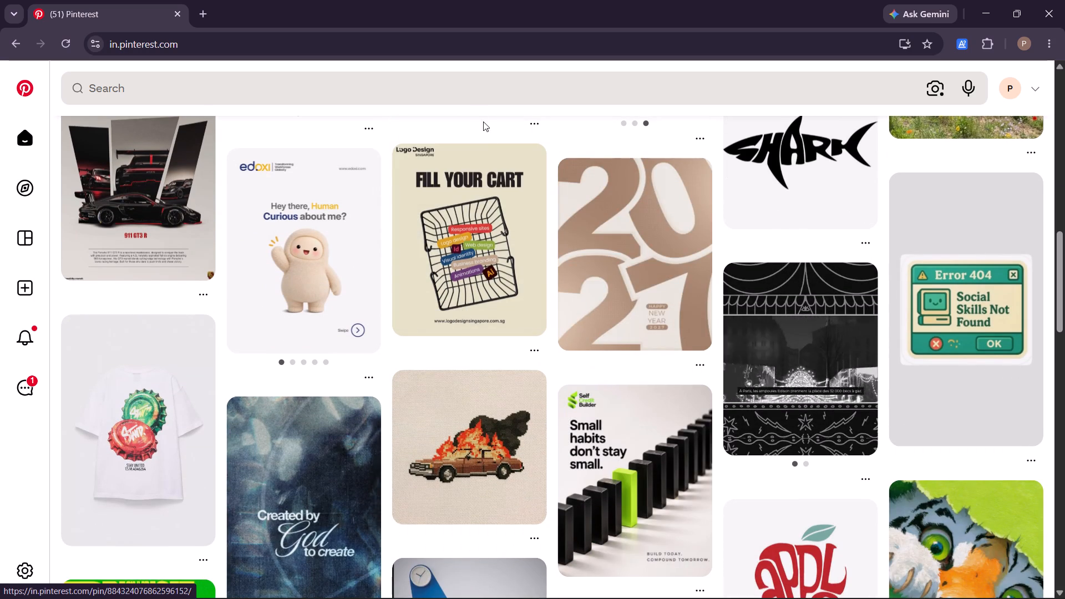
# Search Pinterest for "street photography".
pyautogui.click(450, 94)
pyautogui.write('st')
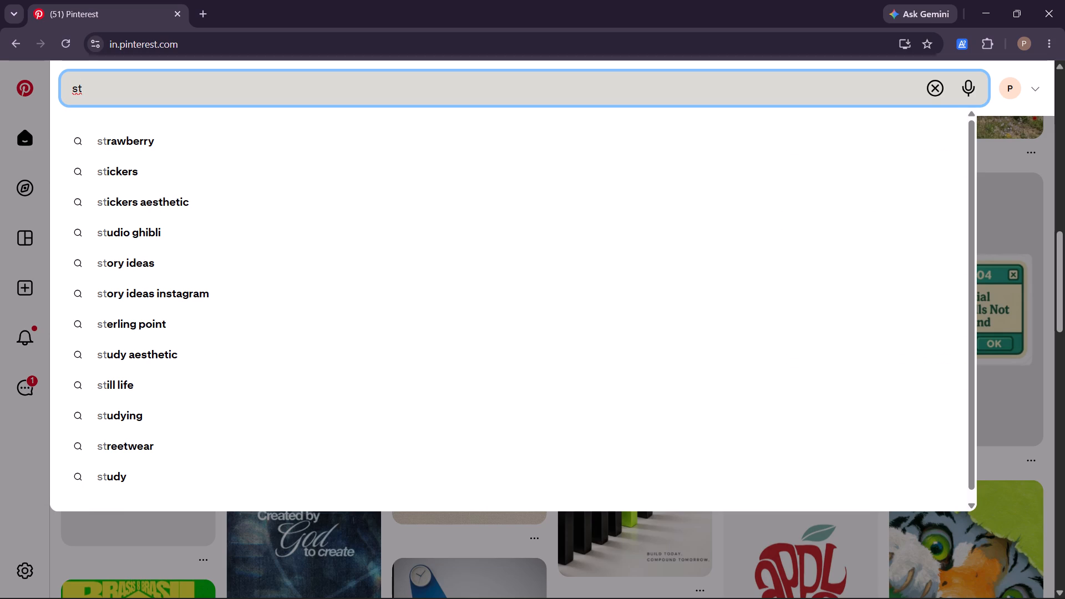
pyautogui.write('reee')
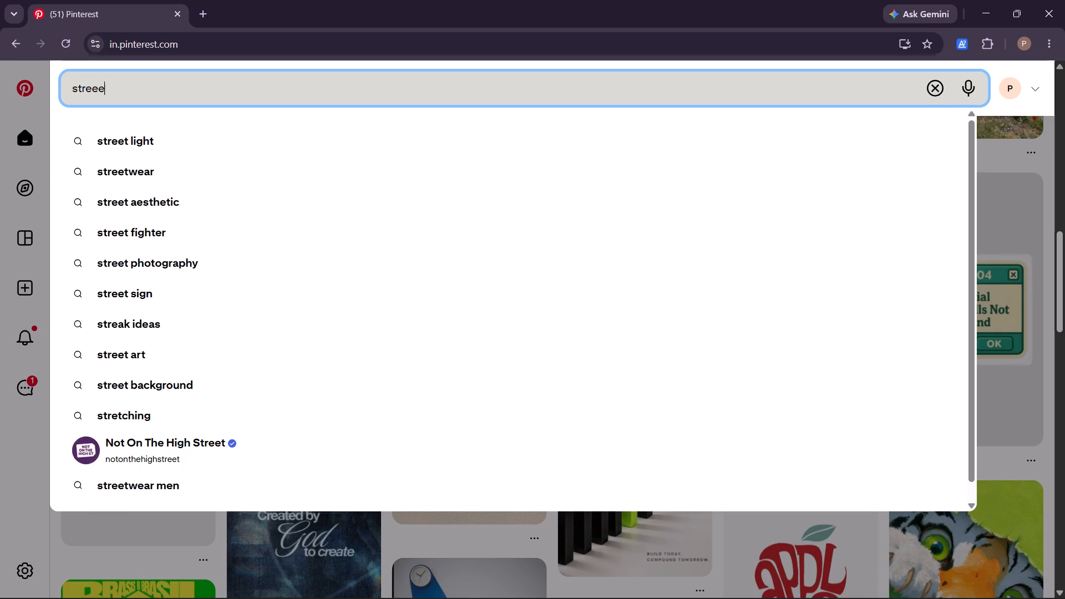
pyautogui.press('BackSpace')
pyautogui.write('t phot')
pyautogui.click(210, 138)
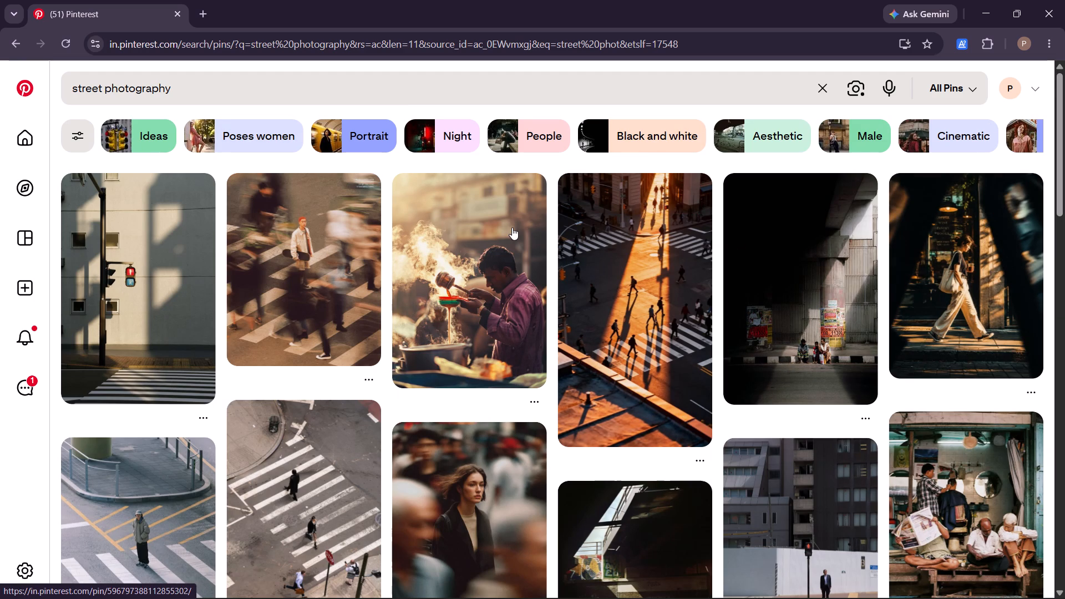
# Look through the street photography pins and open the one of the street vendor pouring from a ladle amid steam.
pyautogui.scroll(-6, 512, 227)
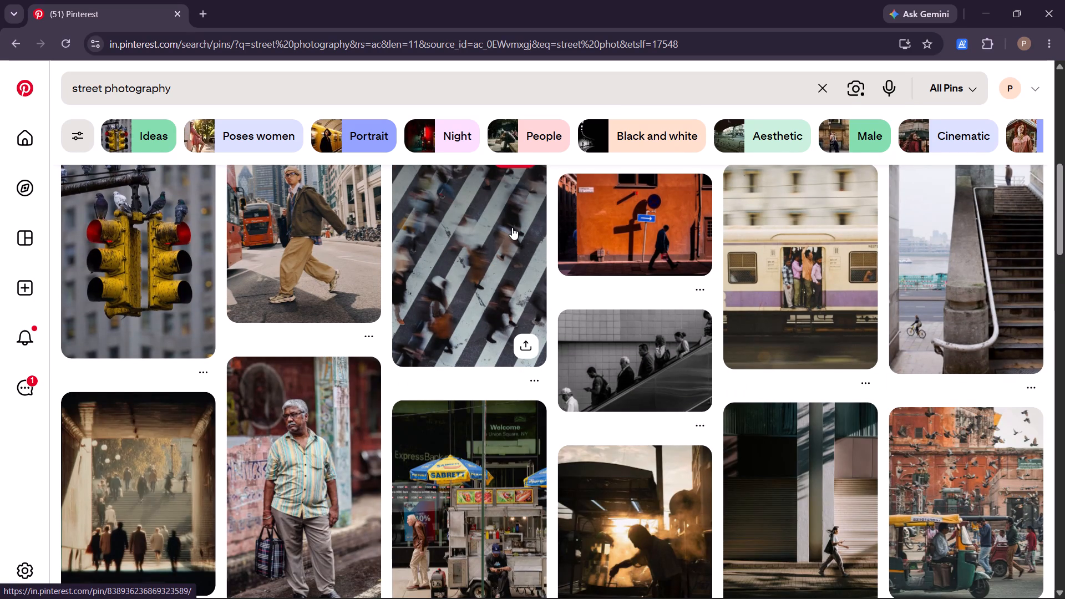
pyautogui.scroll(-1, 512, 227)
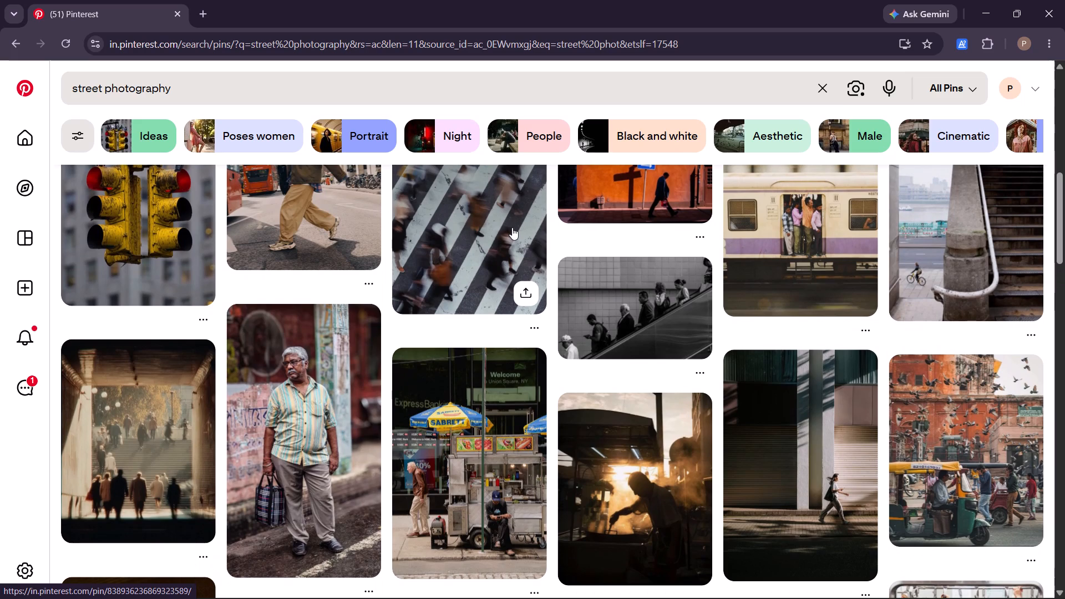
pyautogui.scroll(4, 512, 227)
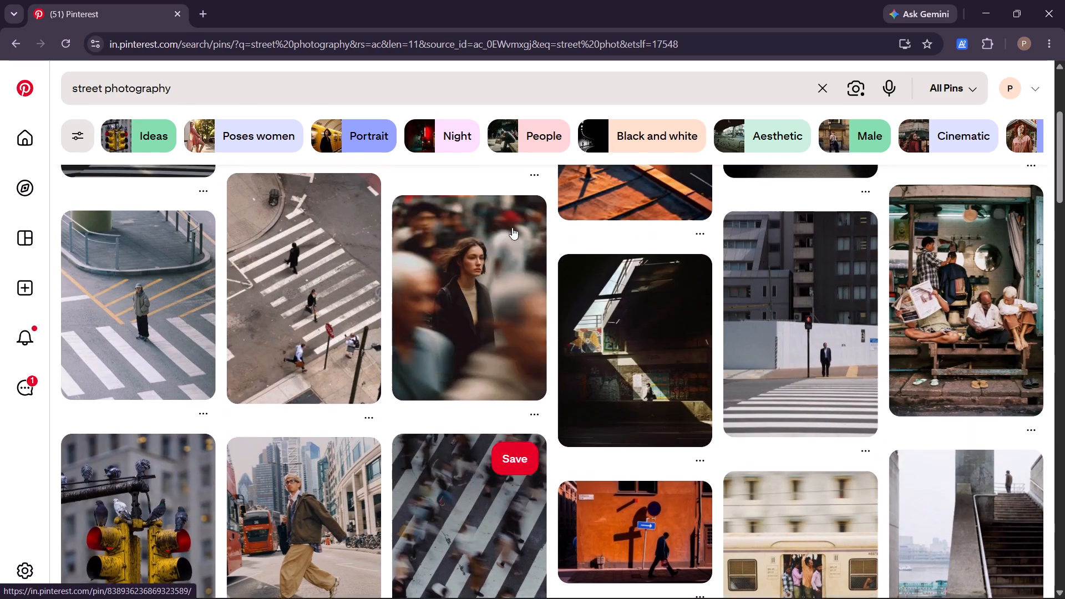
pyautogui.scroll(3, 512, 227)
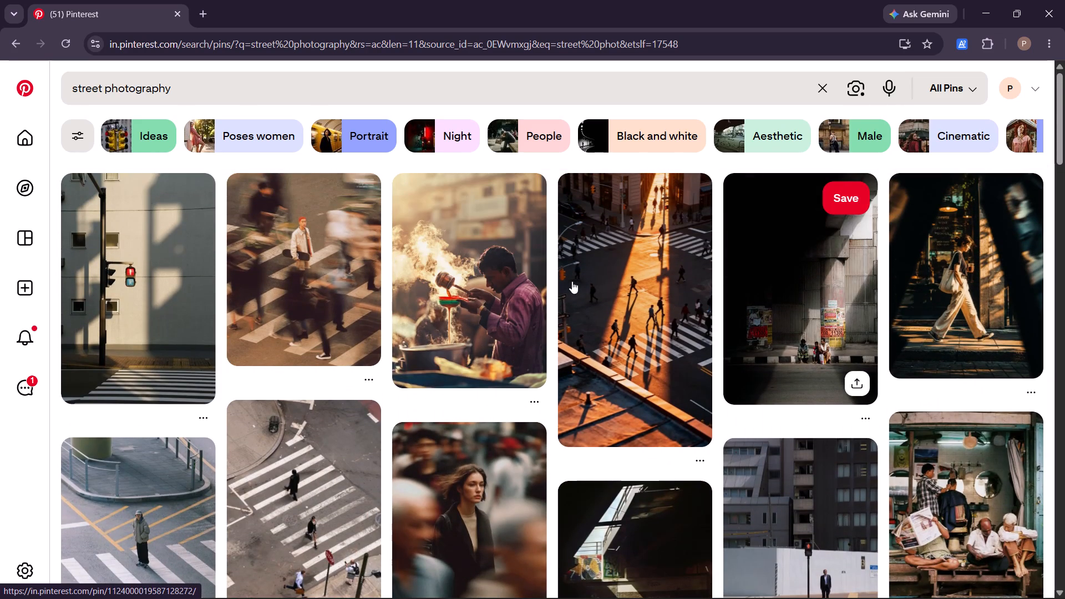
pyautogui.click(524, 276)
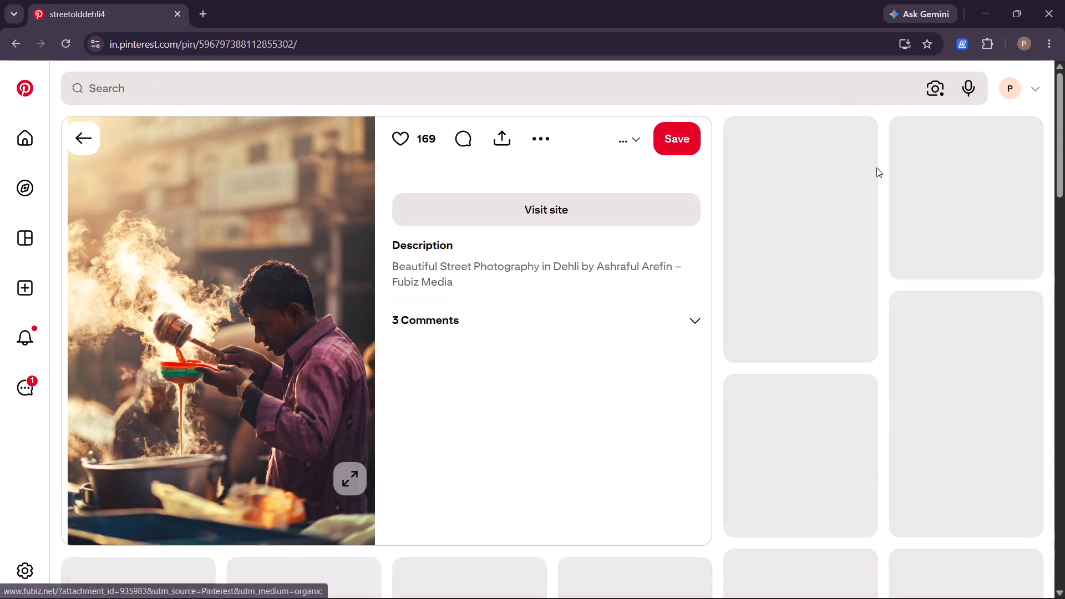
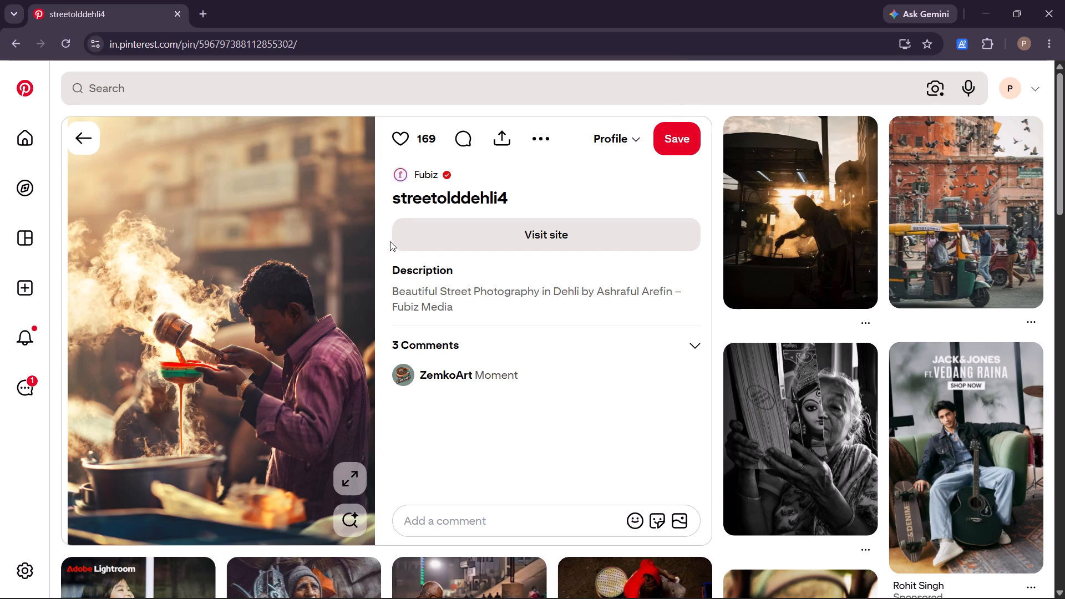
pyautogui.click(528, 144)
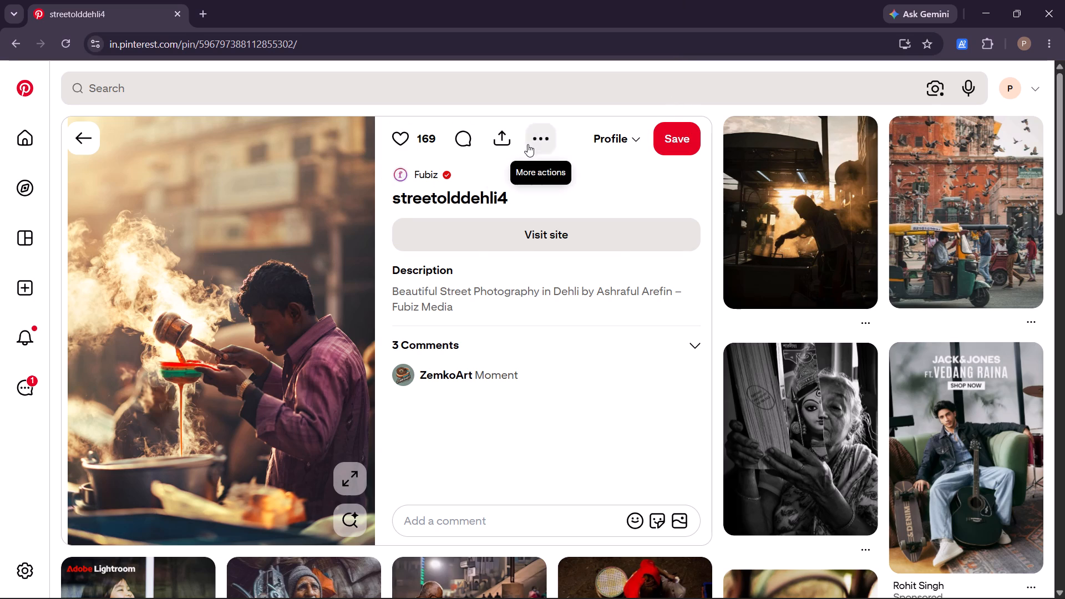
pyautogui.click(545, 191)
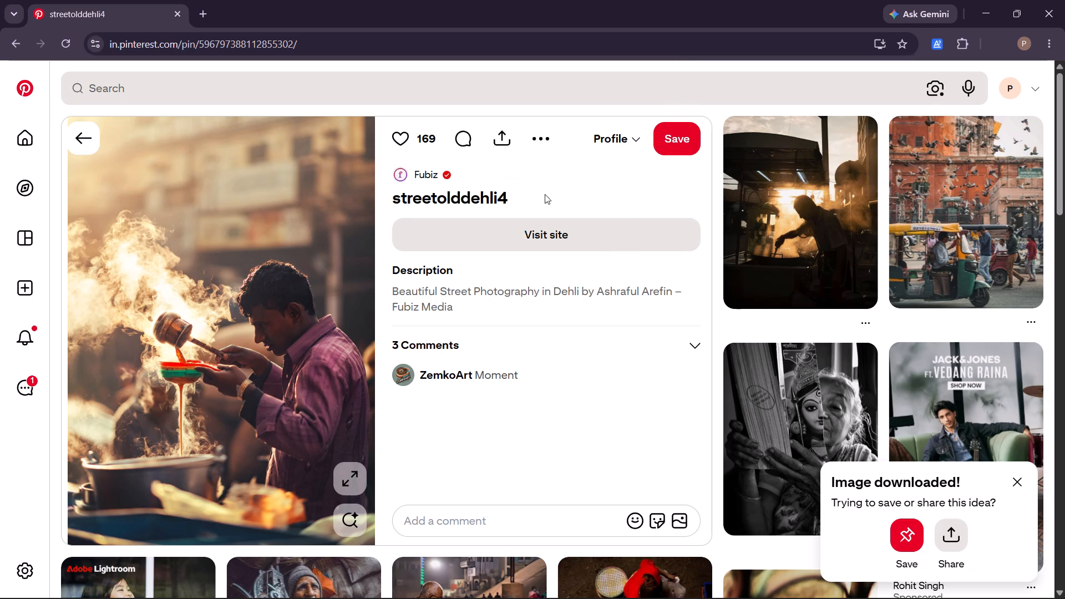
# Bring the downloaded streetolddehli4.jpg into Photoshop and open it as its own document.
pyautogui.moveTo(891, 77); pyautogui.dragTo(691, 579)
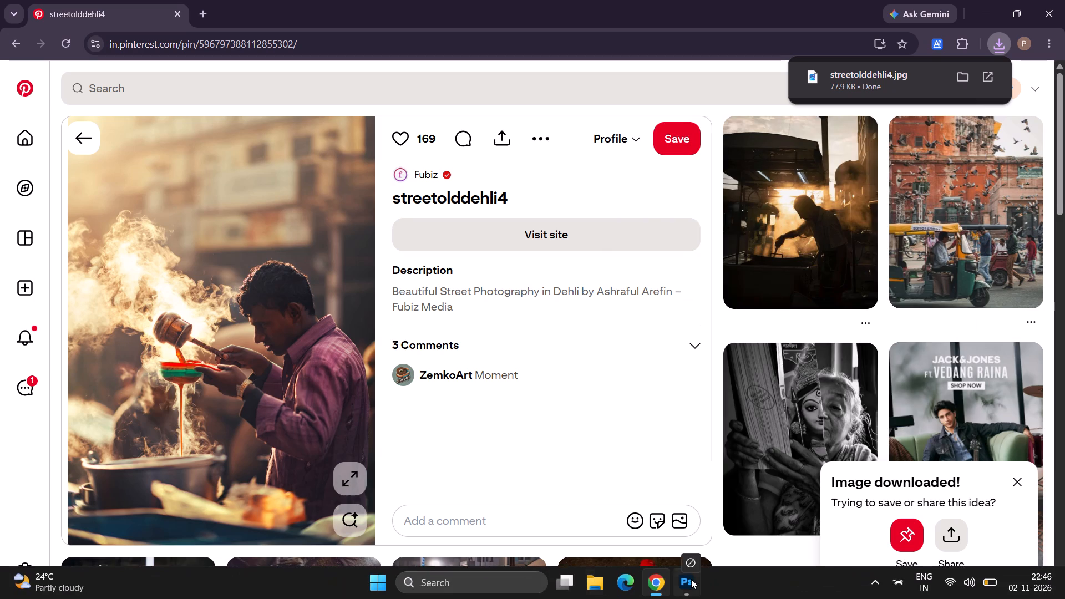
pyautogui.moveTo(691, 579); pyautogui.dragTo(473, 54)
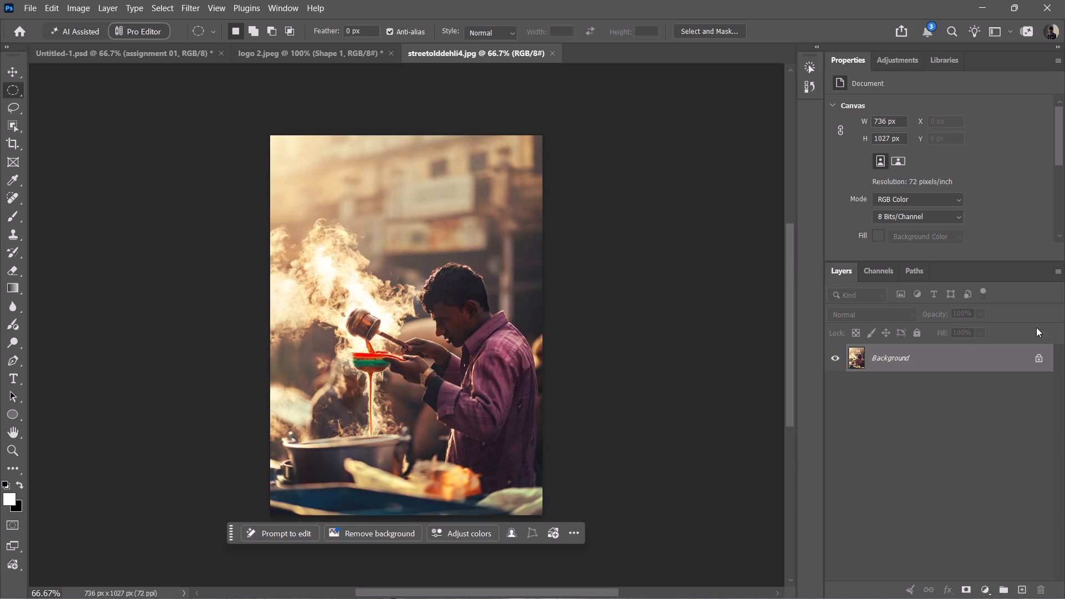
# Unlock the photo's Background layer.
pyautogui.click(1036, 355)
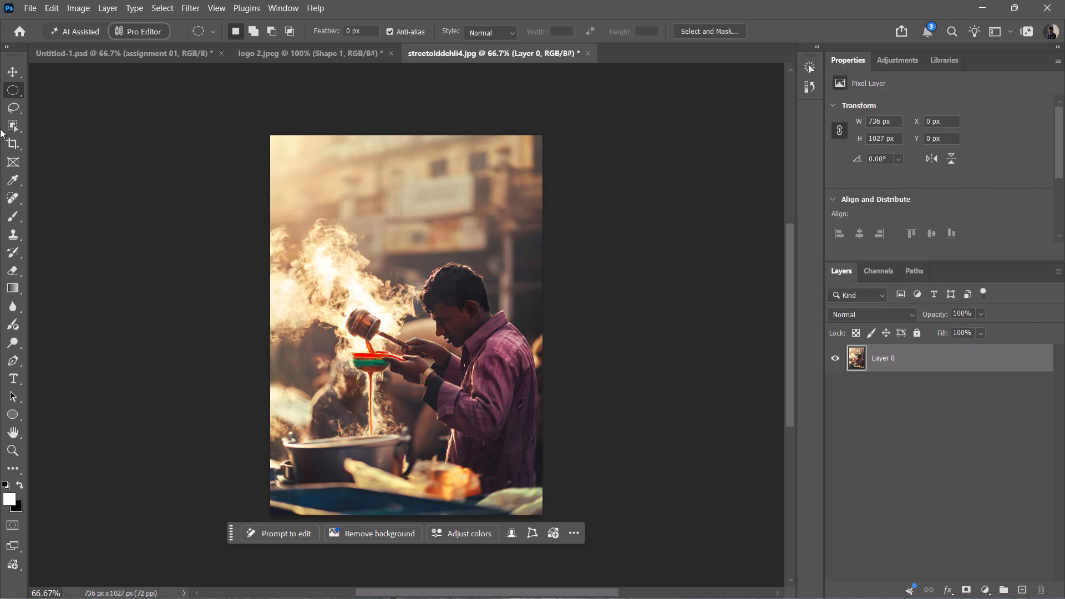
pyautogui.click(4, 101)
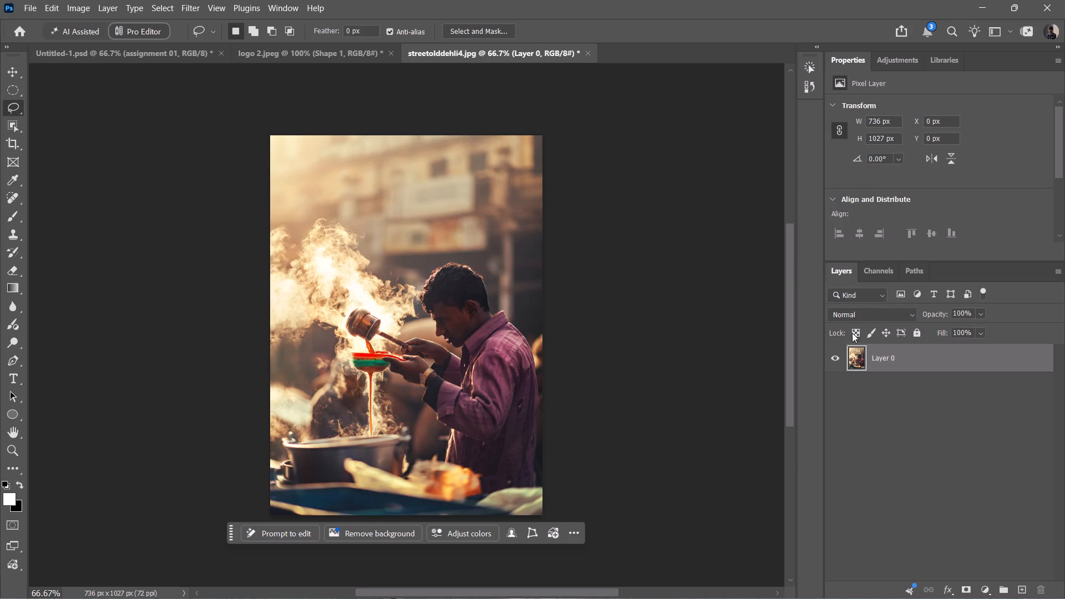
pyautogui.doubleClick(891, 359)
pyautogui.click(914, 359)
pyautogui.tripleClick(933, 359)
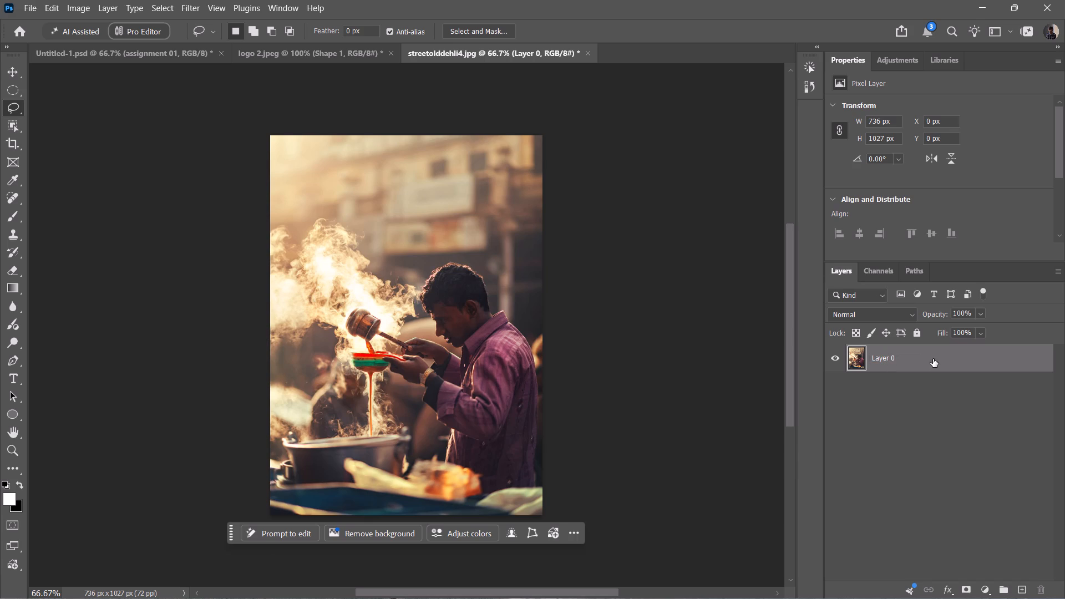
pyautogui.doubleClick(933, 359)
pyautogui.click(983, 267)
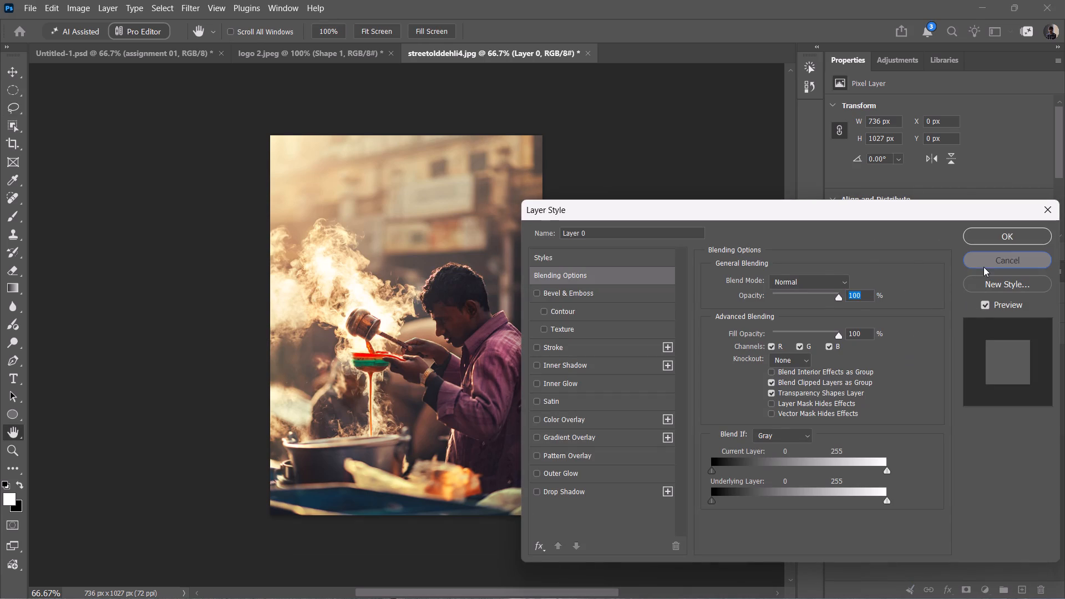
# Select the man's hair with the Object Selection Tool, and add his face and purple shirt to the selection.
pyautogui.rightClick(12, 106)
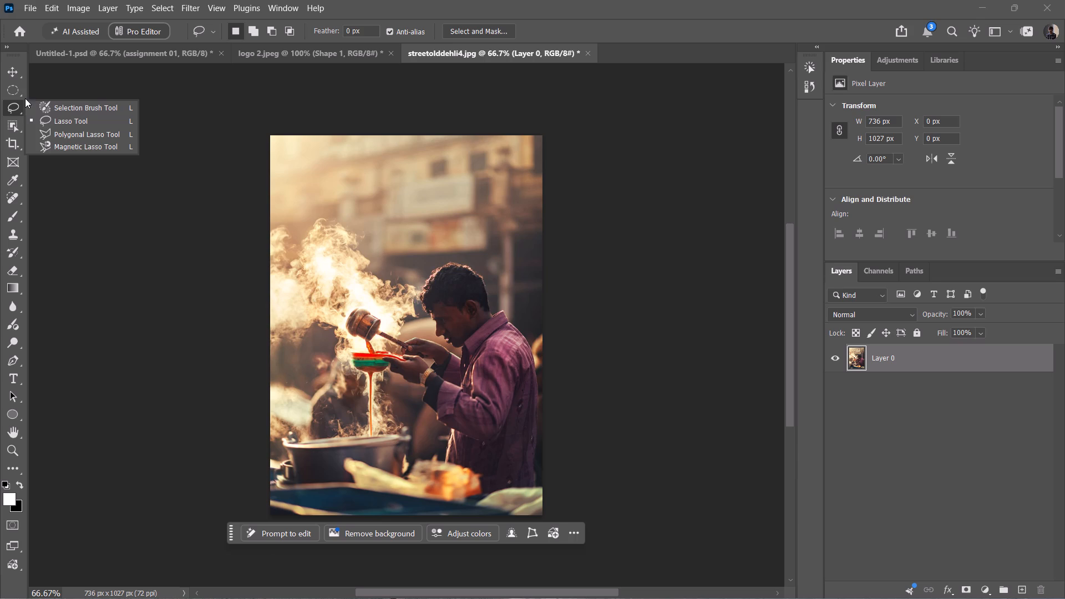
pyautogui.rightClick(16, 119)
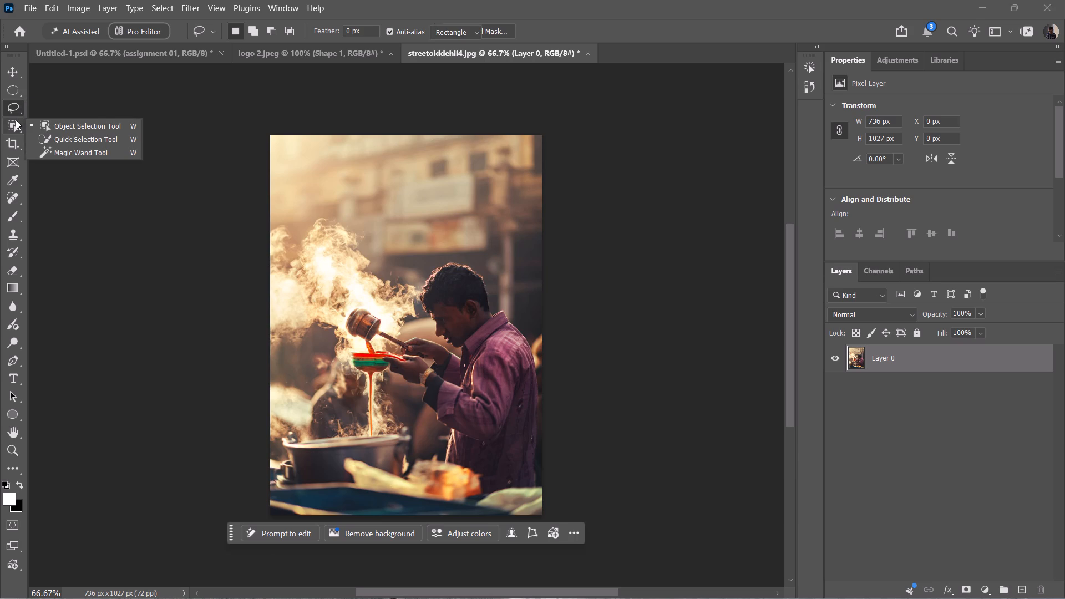
pyautogui.click(51, 131)
pyautogui.click(466, 340)
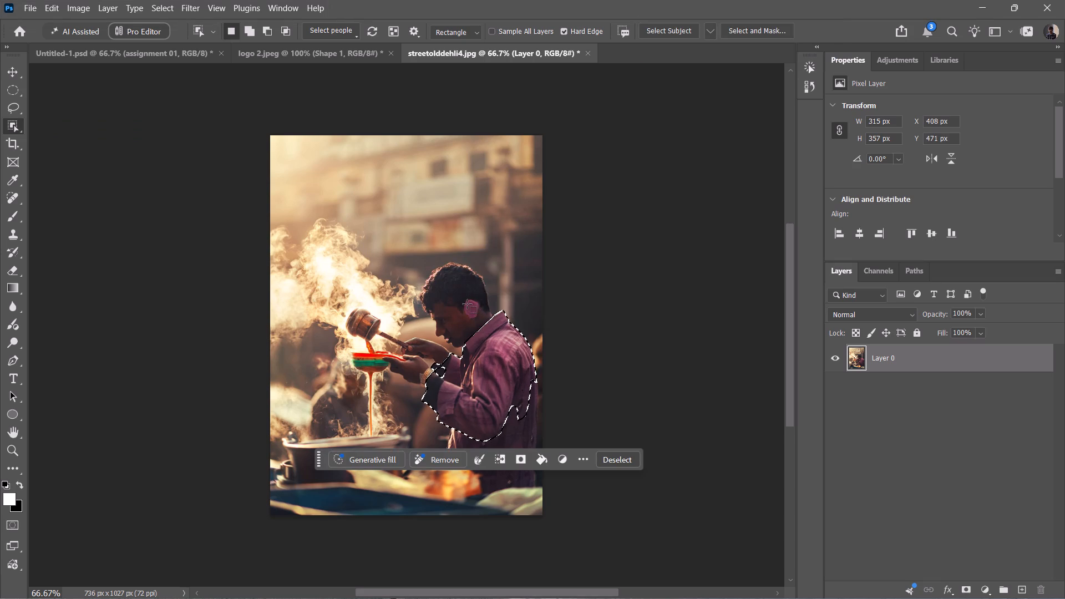
pyautogui.click(463, 288)
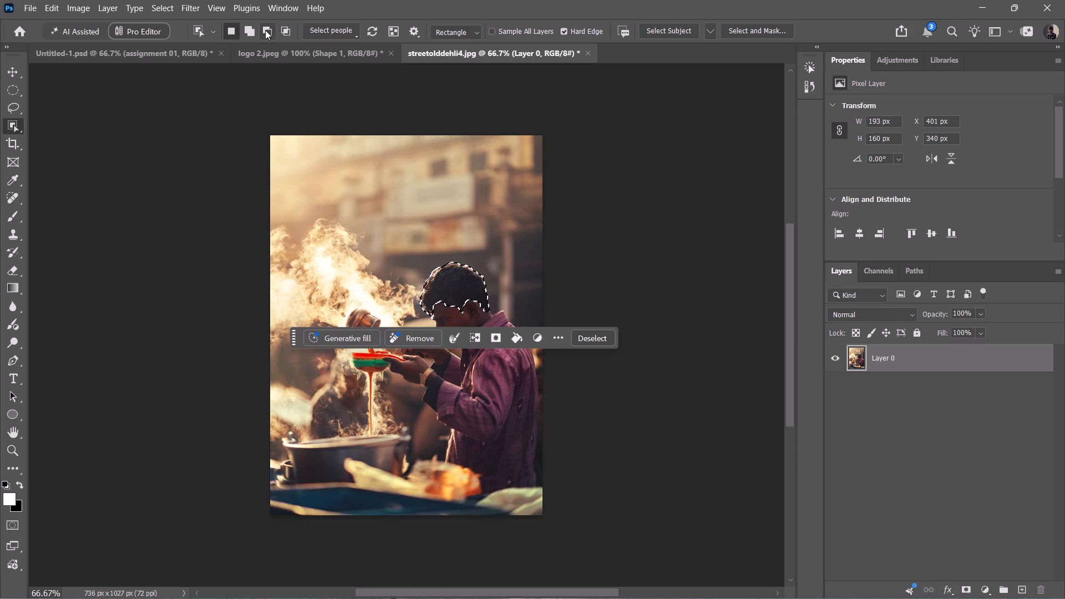
pyautogui.keyDown('shift'); pyautogui.click(454, 310); pyautogui.keyUp('shift')
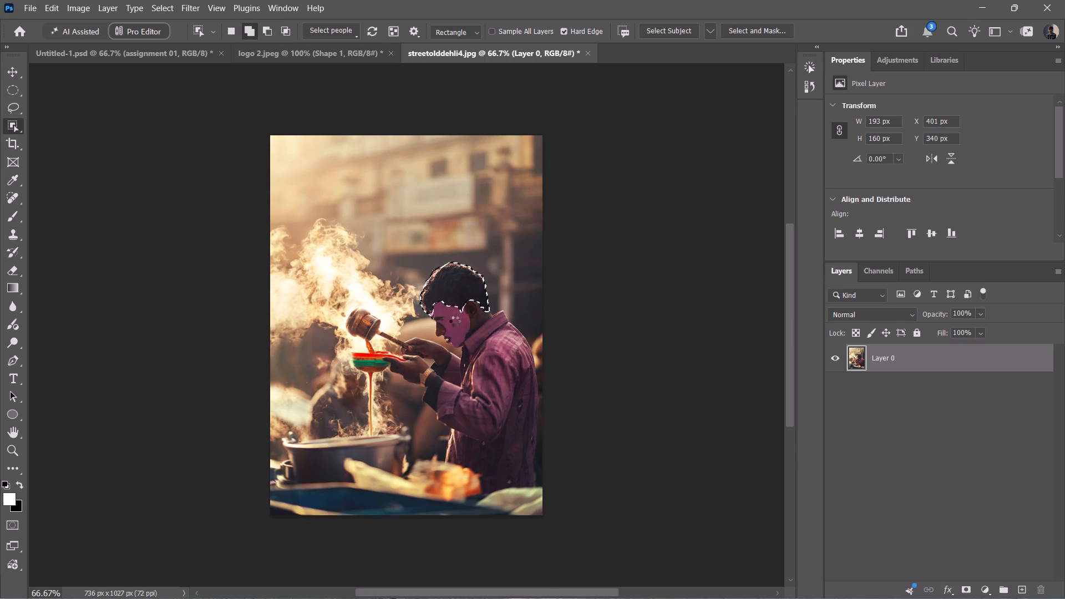
pyautogui.keyDown('shift'); pyautogui.click(442, 334); pyautogui.keyUp('shift')
pyautogui.keyDown('shift'); pyautogui.click(443, 320); pyautogui.keyUp('shift')
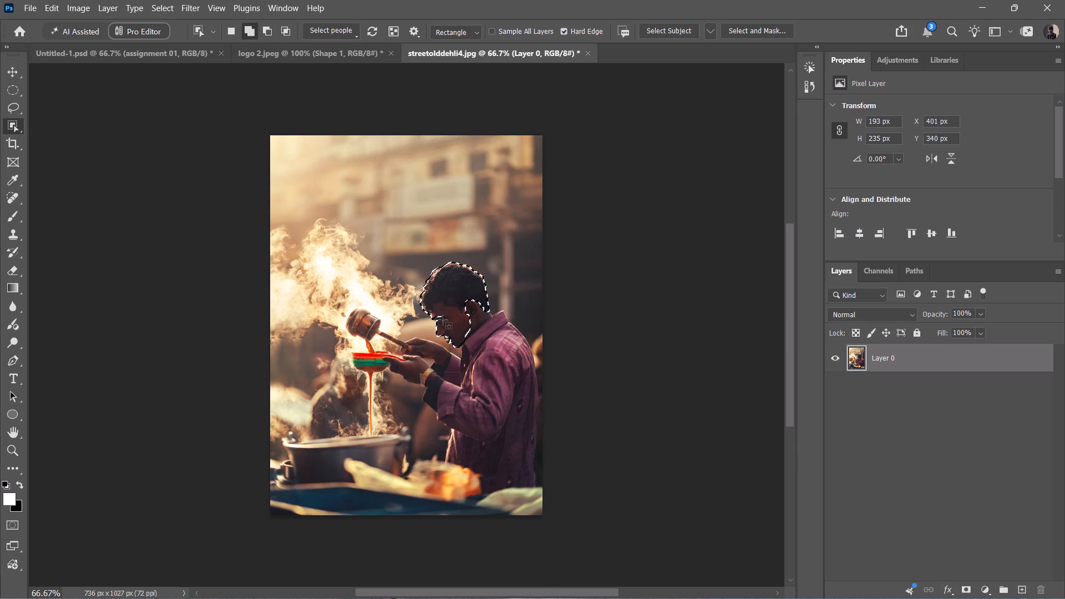
pyautogui.keyDown('shift'); pyautogui.click(441, 317); pyautogui.keyUp('shift')
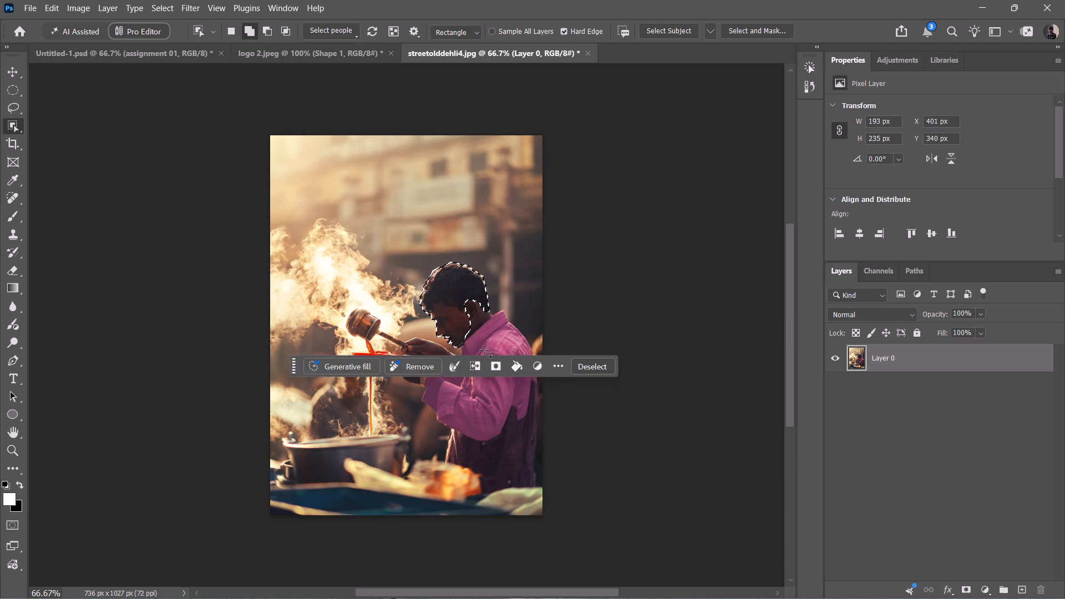
pyautogui.keyDown('shift'); pyautogui.click(484, 350); pyautogui.keyUp('shift')
pyautogui.keyDown('shift'); pyautogui.click(483, 322); pyautogui.keyUp('shift')
pyautogui.keyDown('shift'); pyautogui.click(477, 309); pyautogui.keyUp('shift')
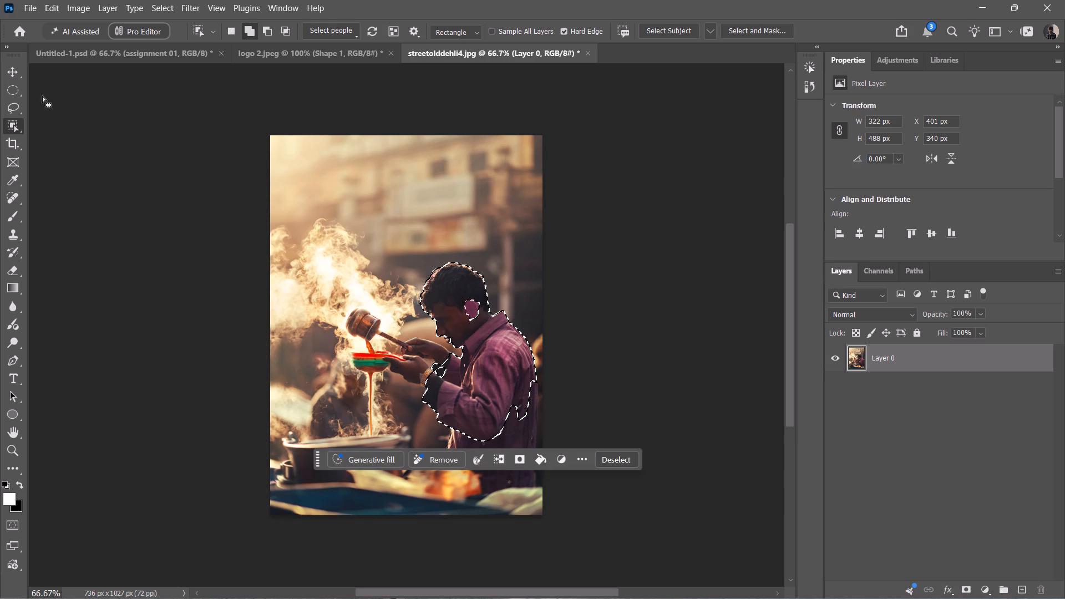
# Extend the selection with the Quick Selection Tool to the lower shirt, ear, both hands, the ladle and the red-green bowl.
pyautogui.rightClick(24, 123)
pyautogui.click(42, 133)
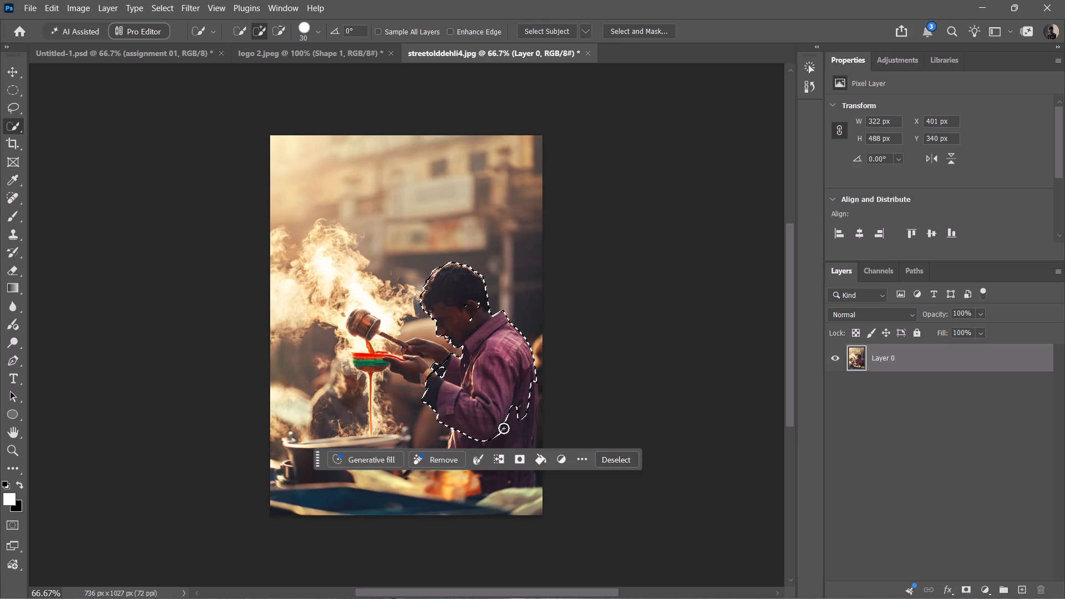
pyautogui.keyDown('shift'); pyautogui.click(510, 438); pyautogui.keyUp('shift')
pyautogui.keyDown('shift'); pyautogui.click(510, 435); pyautogui.keyUp('shift')
pyautogui.keyDown('shift'); pyautogui.moveTo(511, 418); pyautogui.dragTo(512, 427); pyautogui.keyUp('shift')
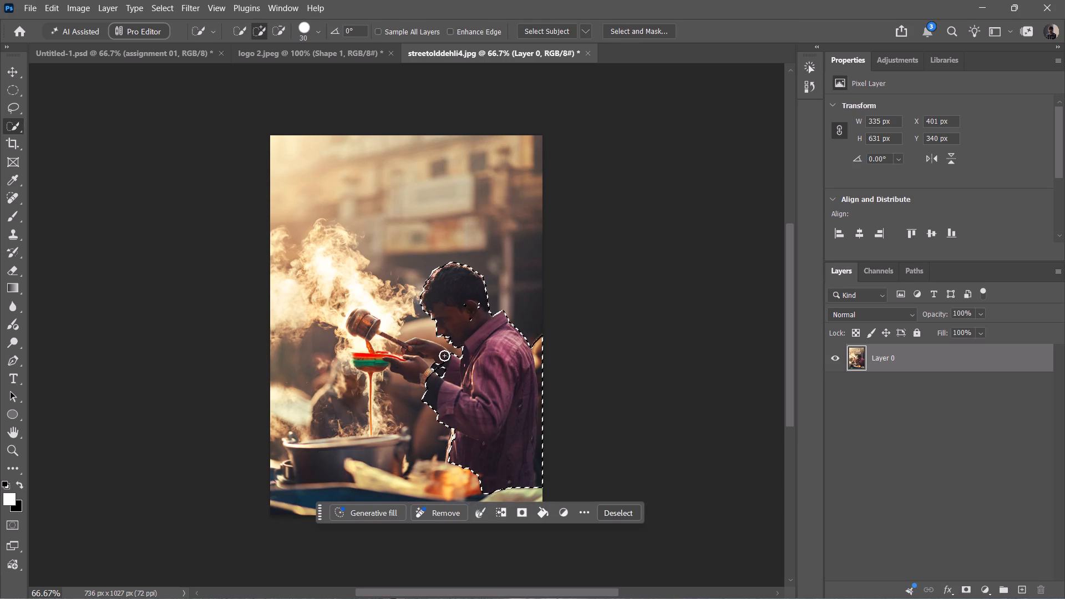
pyautogui.keyDown('shift'); pyautogui.click(420, 365); pyautogui.keyUp('shift')
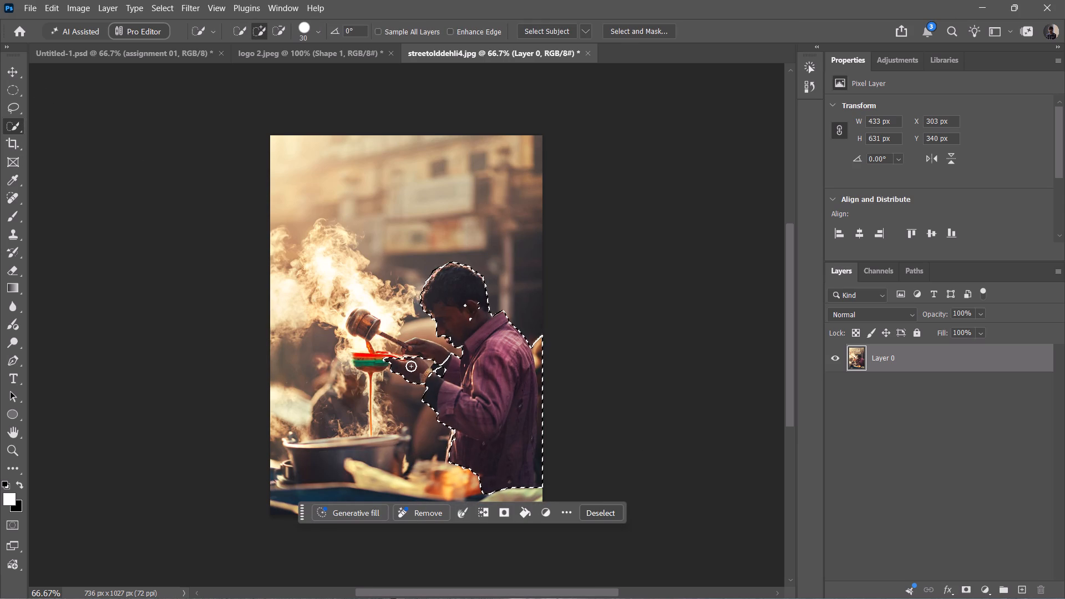
pyautogui.keyDown('shift'); pyautogui.click(419, 352); pyautogui.keyUp('shift')
pyautogui.keyDown('shift'); pyautogui.click(374, 325); pyautogui.keyUp('shift')
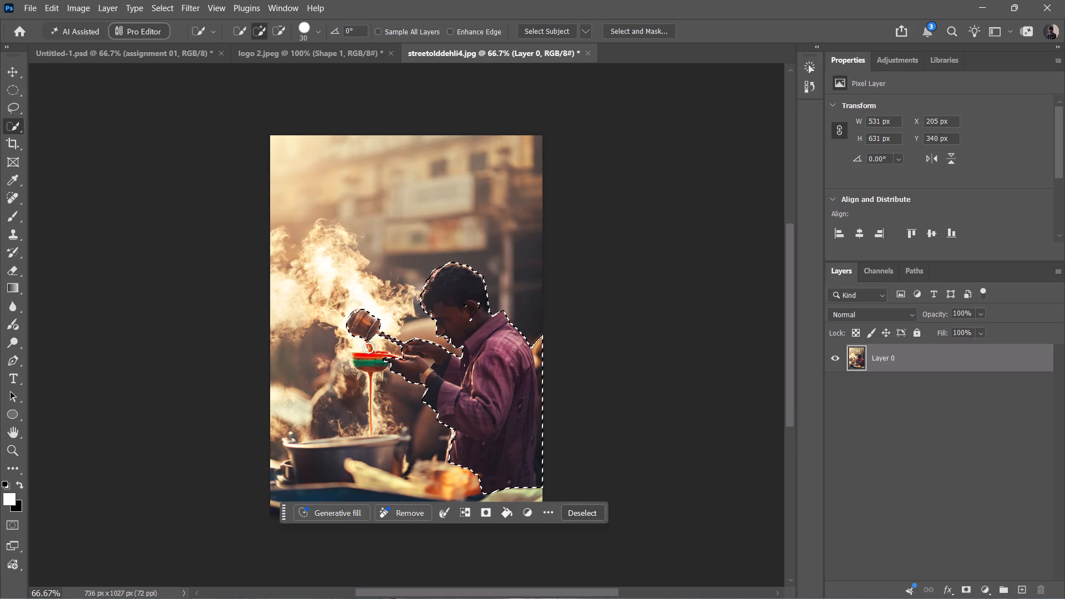
pyautogui.keyDown('shift'); pyautogui.click(370, 363); pyautogui.keyUp('shift')
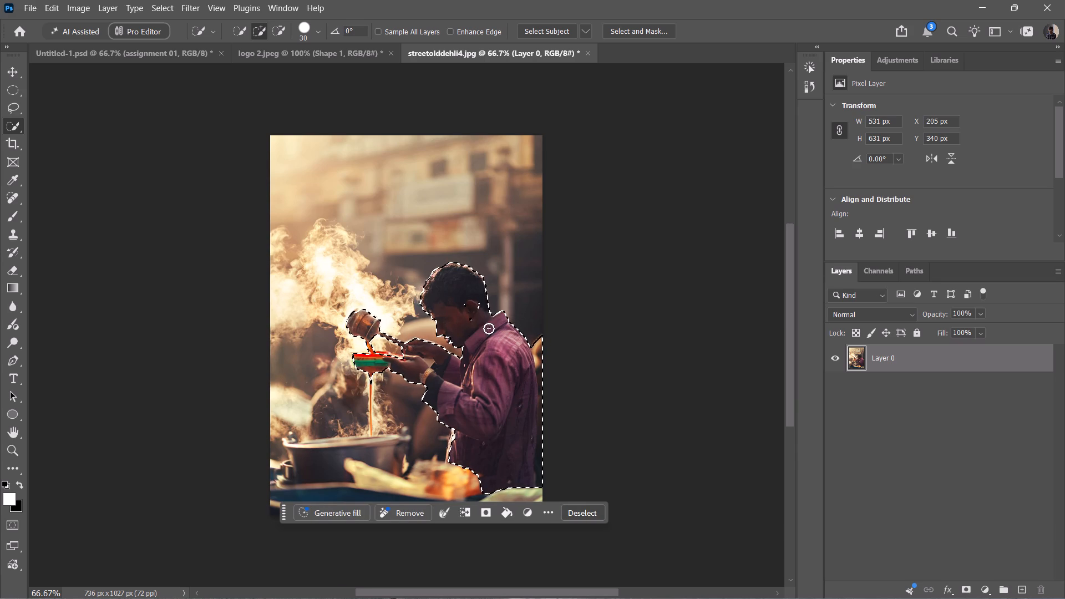
pyautogui.keyDown('shift'); pyautogui.click(478, 311); pyautogui.keyUp('shift')
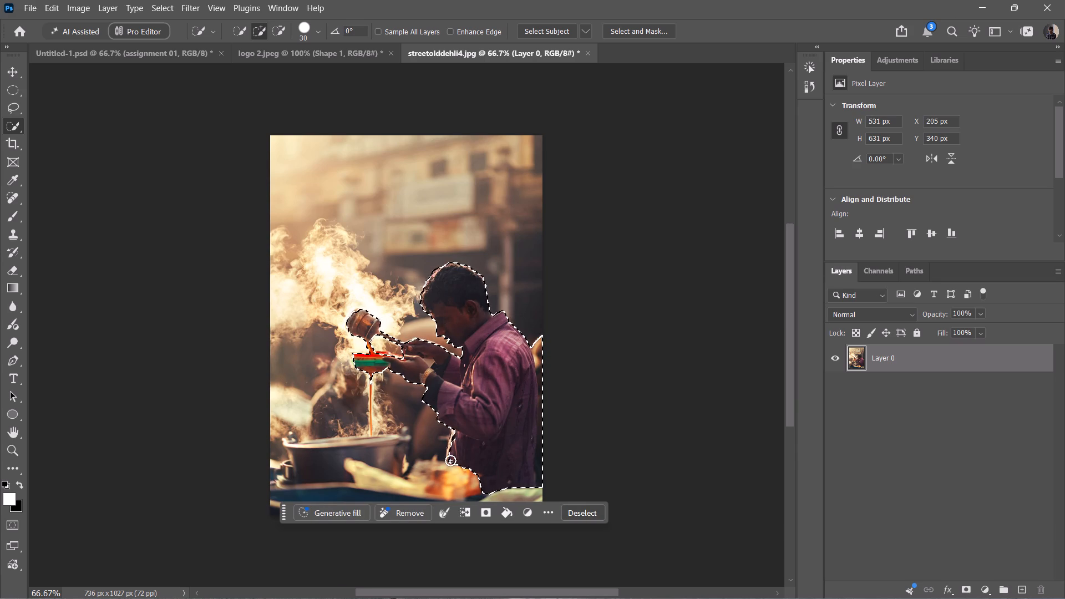
pyautogui.keyDown('shift'); pyautogui.click(452, 454); pyautogui.keyUp('shift')
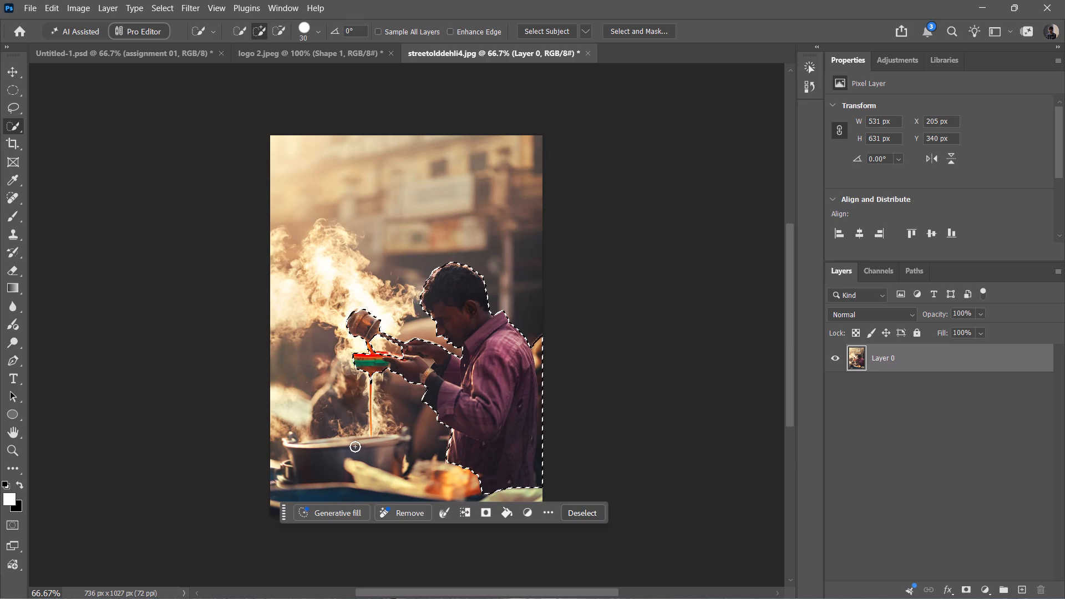
# Add the body of the cooking pot to the selection with the Quick Selection Tool, undoing the last strokes.
pyautogui.keyDown('shift'); pyautogui.click(355, 447); pyautogui.keyUp('shift')
pyautogui.keyDown('shift'); pyautogui.click(309, 454); pyautogui.keyUp('shift')
pyautogui.keyDown('shift'); pyautogui.click(328, 456); pyautogui.keyUp('shift')
pyautogui.keyDown('shift'); pyautogui.click(384, 449); pyautogui.keyUp('shift')
pyautogui.keyDown('shift'); pyautogui.click(387, 443); pyautogui.keyUp('shift')
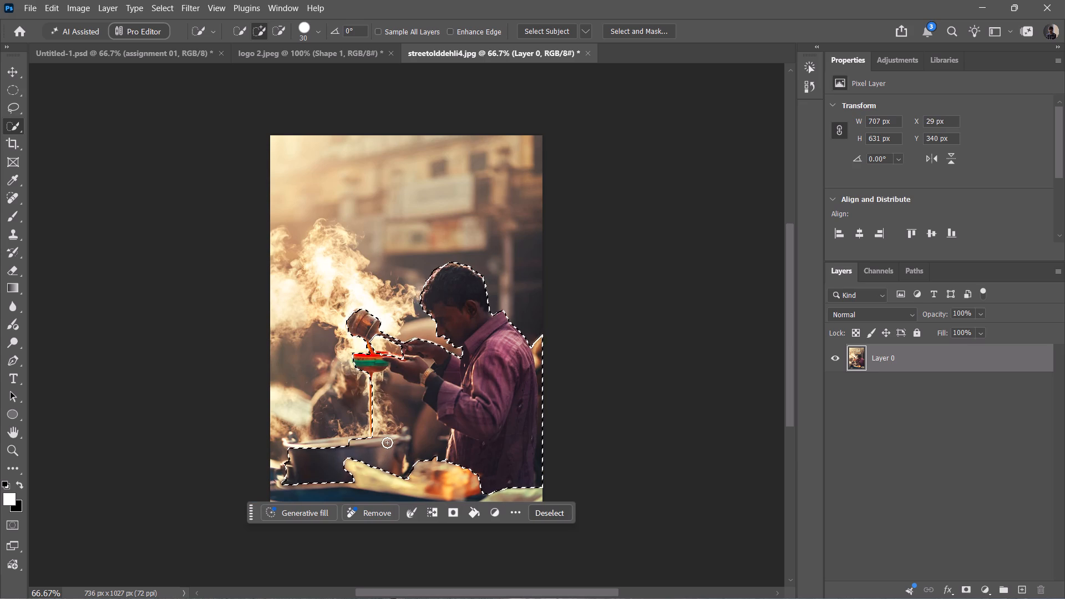
pyautogui.keyDown('shift'); pyautogui.click(336, 444); pyautogui.keyUp('shift')
pyautogui.hotkey('ctrl', 'z')
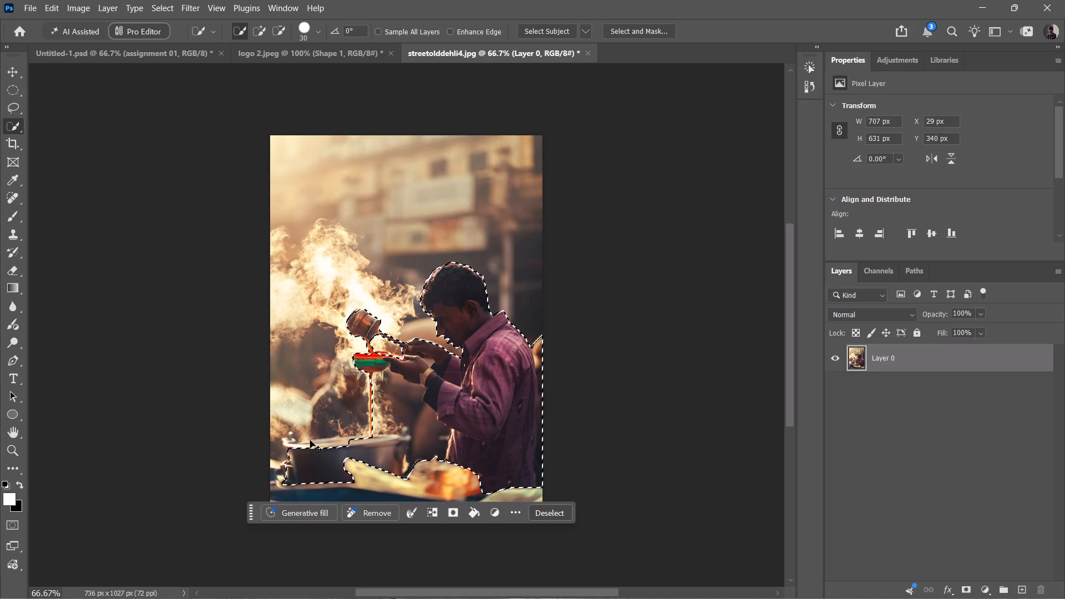
pyautogui.hotkey('ctrl', 'z')
pyautogui.hotkey('ctrl', 'z')
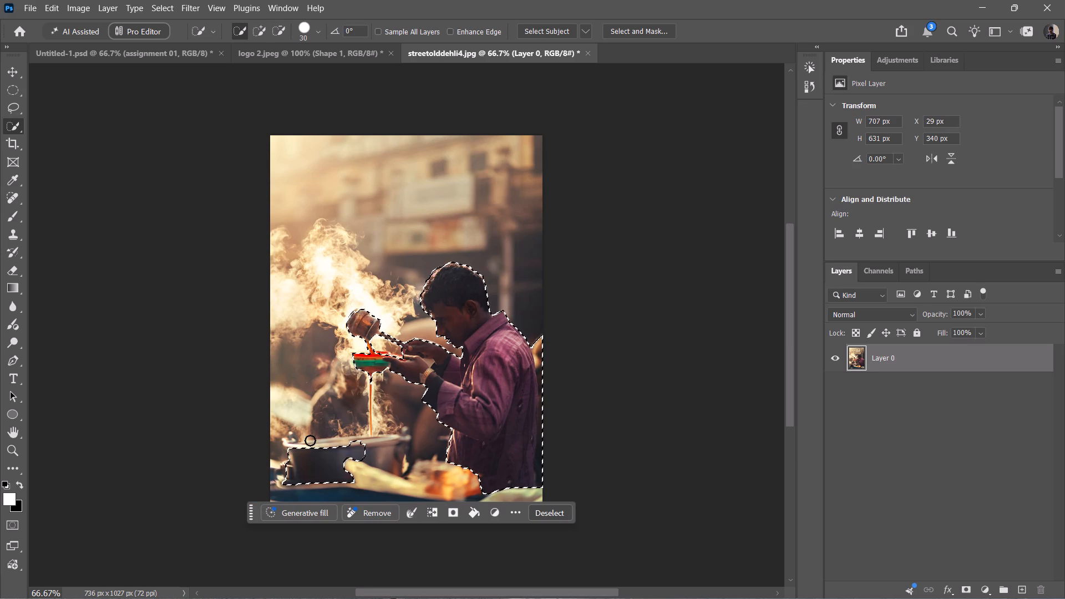
# Add the rest of the cooking pot, including its rim, to the selection with the Object Selection Tool.
pyautogui.keyDown('shift'); pyautogui.rightClick(9, 116); pyautogui.keyUp('shift')
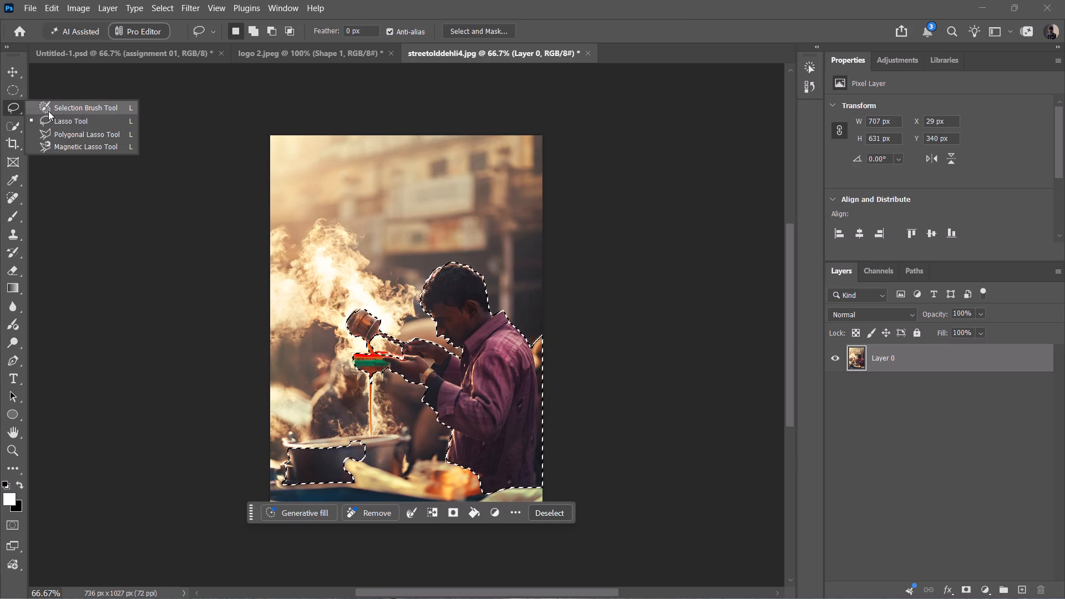
pyautogui.keyDown('shift'); pyautogui.rightClick(2, 129); pyautogui.keyUp('shift')
pyautogui.keyDown('shift'); pyautogui.rightClick(7, 127); pyautogui.keyUp('shift')
pyautogui.keyDown('shift'); pyautogui.click(38, 121); pyautogui.keyUp('shift')
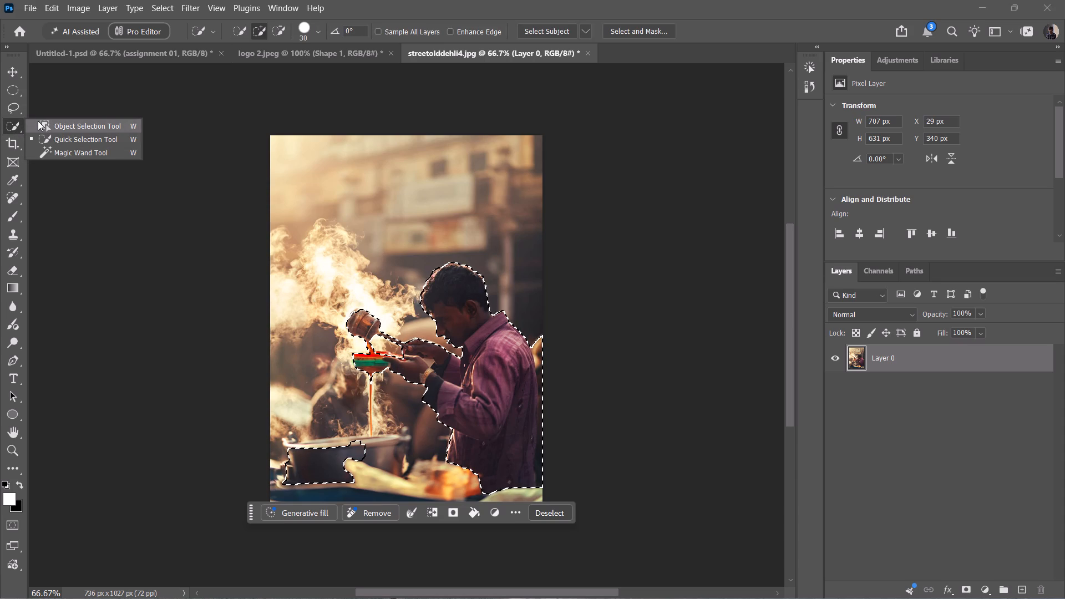
pyautogui.keyDown('shift'); pyautogui.click(371, 446); pyautogui.keyUp('shift')
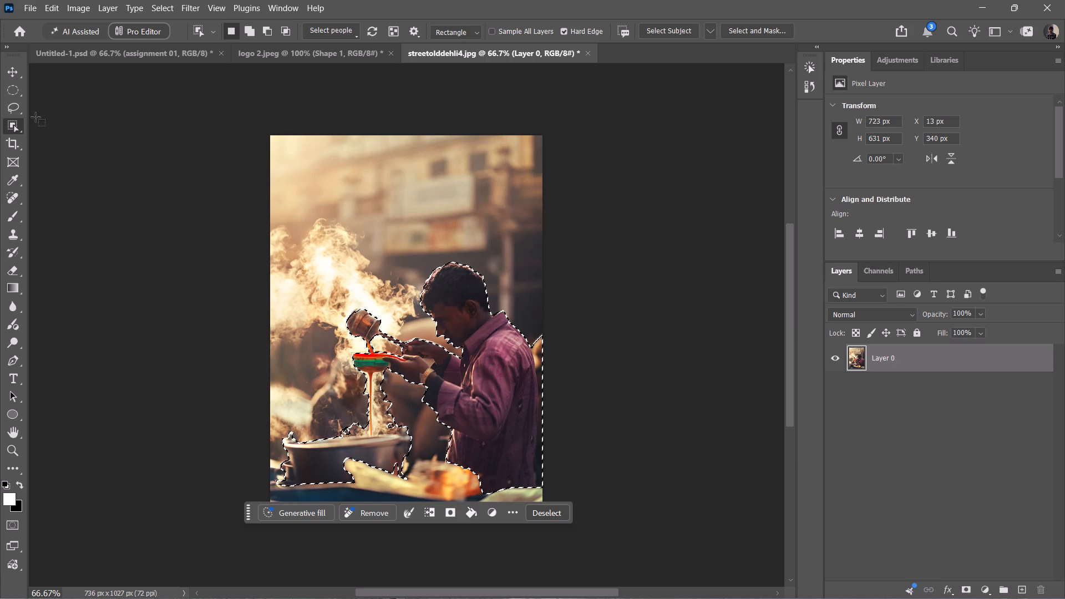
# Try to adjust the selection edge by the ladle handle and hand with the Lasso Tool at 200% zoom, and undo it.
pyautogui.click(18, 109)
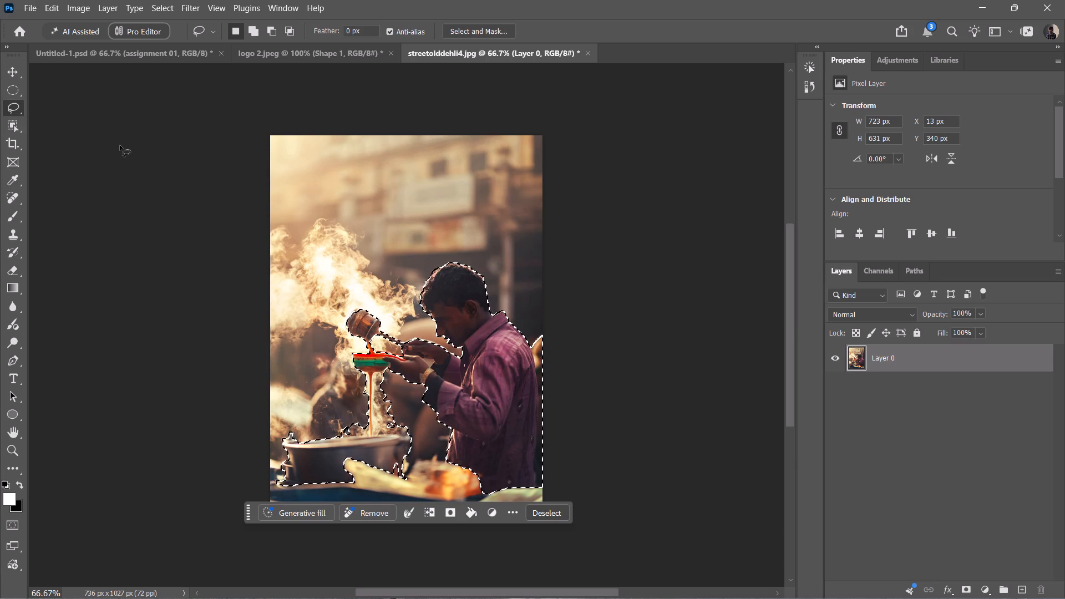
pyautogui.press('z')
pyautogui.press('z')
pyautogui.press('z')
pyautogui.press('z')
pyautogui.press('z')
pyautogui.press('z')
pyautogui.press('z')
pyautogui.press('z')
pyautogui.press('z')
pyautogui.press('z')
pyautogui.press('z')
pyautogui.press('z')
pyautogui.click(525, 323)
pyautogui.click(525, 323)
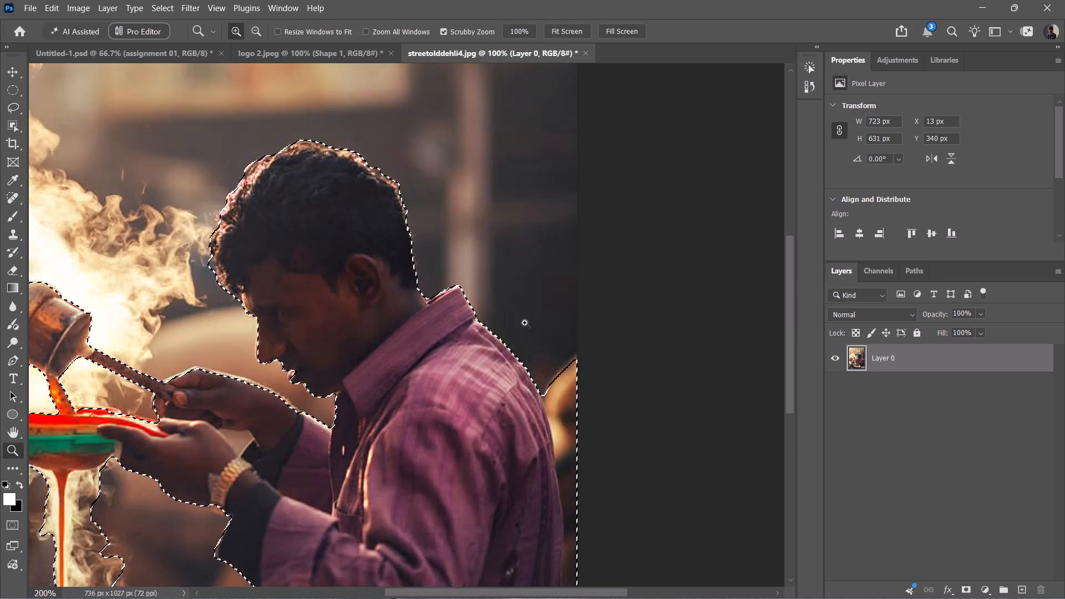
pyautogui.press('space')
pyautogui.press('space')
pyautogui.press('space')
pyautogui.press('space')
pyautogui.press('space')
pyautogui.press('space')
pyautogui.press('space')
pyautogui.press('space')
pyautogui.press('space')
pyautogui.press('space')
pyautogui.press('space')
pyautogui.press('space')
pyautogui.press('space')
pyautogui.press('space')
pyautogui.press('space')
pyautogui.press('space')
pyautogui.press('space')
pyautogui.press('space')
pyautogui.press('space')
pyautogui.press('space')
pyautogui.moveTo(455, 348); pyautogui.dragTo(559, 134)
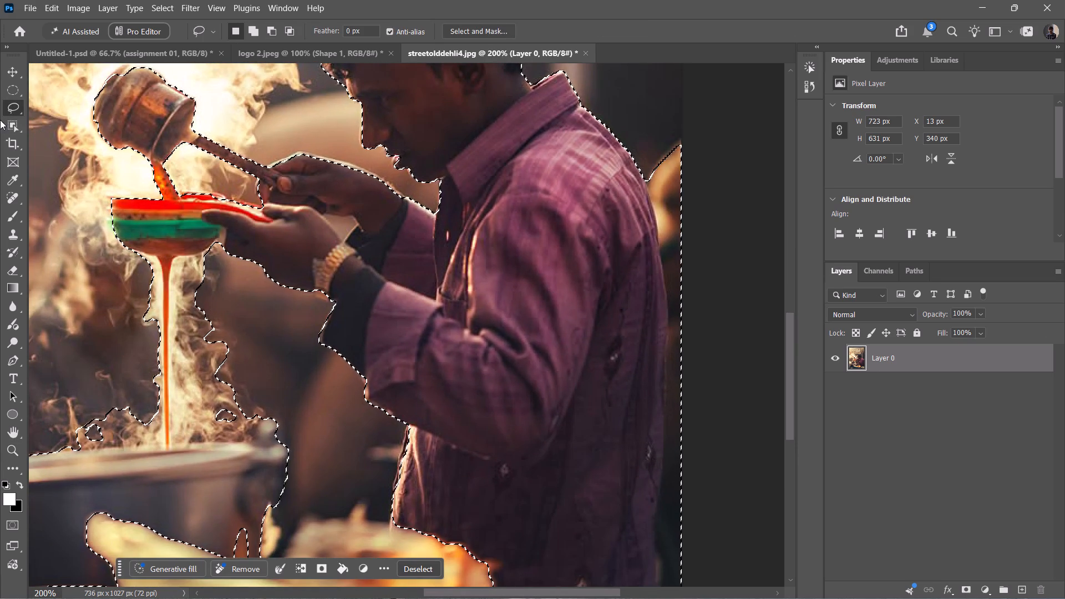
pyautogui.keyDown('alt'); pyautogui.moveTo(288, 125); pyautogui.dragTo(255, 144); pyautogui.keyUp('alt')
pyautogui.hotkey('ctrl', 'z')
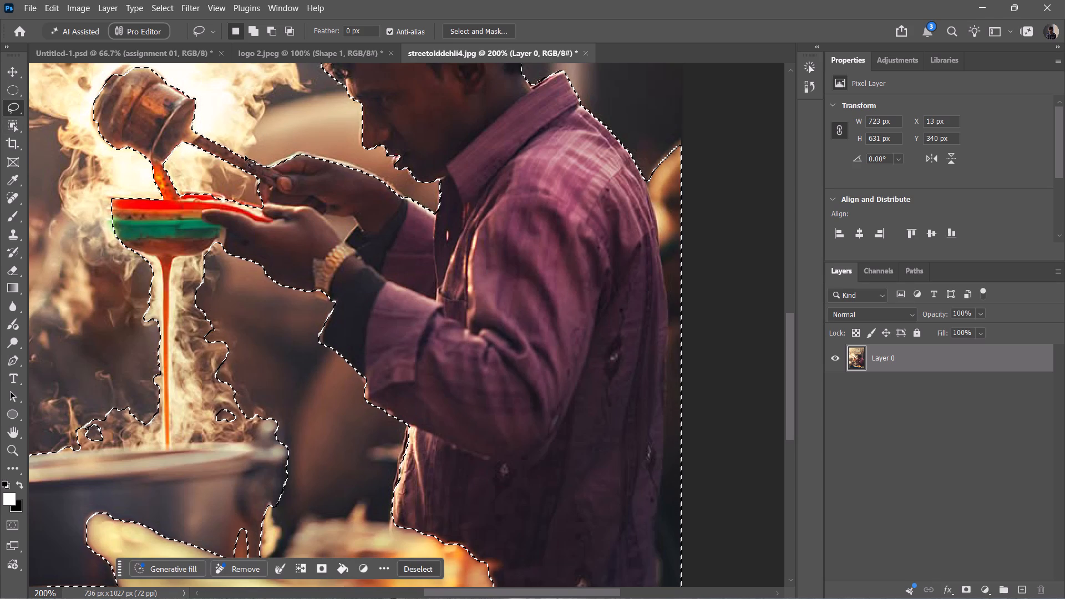
# Subtract the blurred background behind the vendor's shoulder from the selection with the Lasso Tool.
pyautogui.press('space')
pyautogui.press('space')
pyautogui.press('space')
pyautogui.press('space')
pyautogui.press('space')
pyautogui.press('space')
pyautogui.press('space')
pyautogui.press('space')
pyautogui.press('space')
pyautogui.press('space')
pyautogui.press('space')
pyautogui.press('space')
pyautogui.press('space')
pyautogui.press('space')
pyautogui.press('space')
pyautogui.press('space')
pyautogui.press('space')
pyautogui.moveTo(545, 158); pyautogui.dragTo(282, 201)
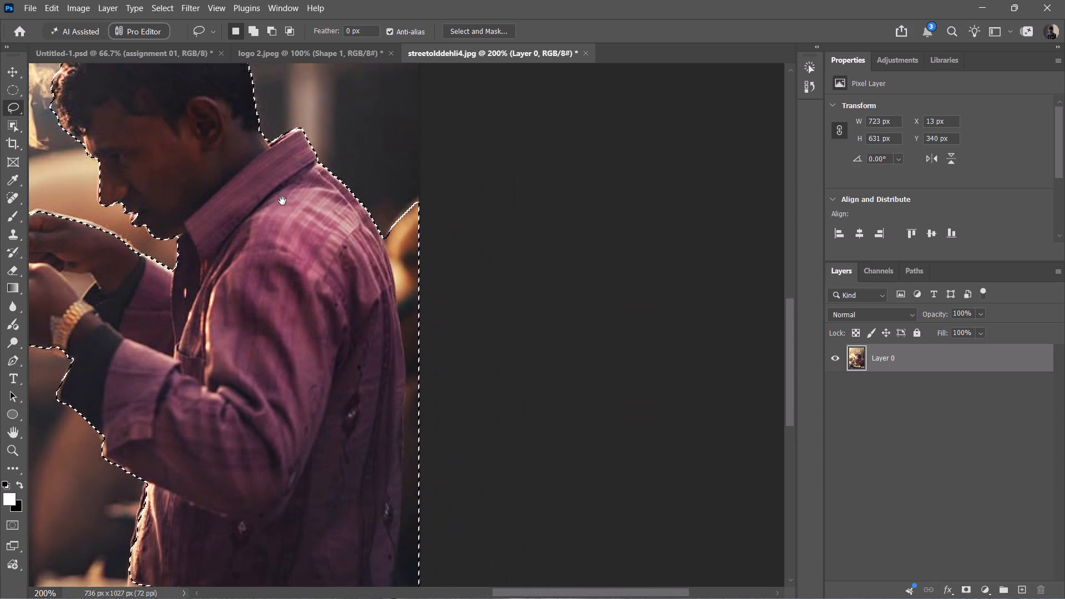
pyautogui.moveTo(282, 201); pyautogui.dragTo(285, 182)
pyautogui.keyDown('alt'); pyautogui.moveTo(380, 167); pyautogui.dragTo(390, 192); pyautogui.keyUp('alt')
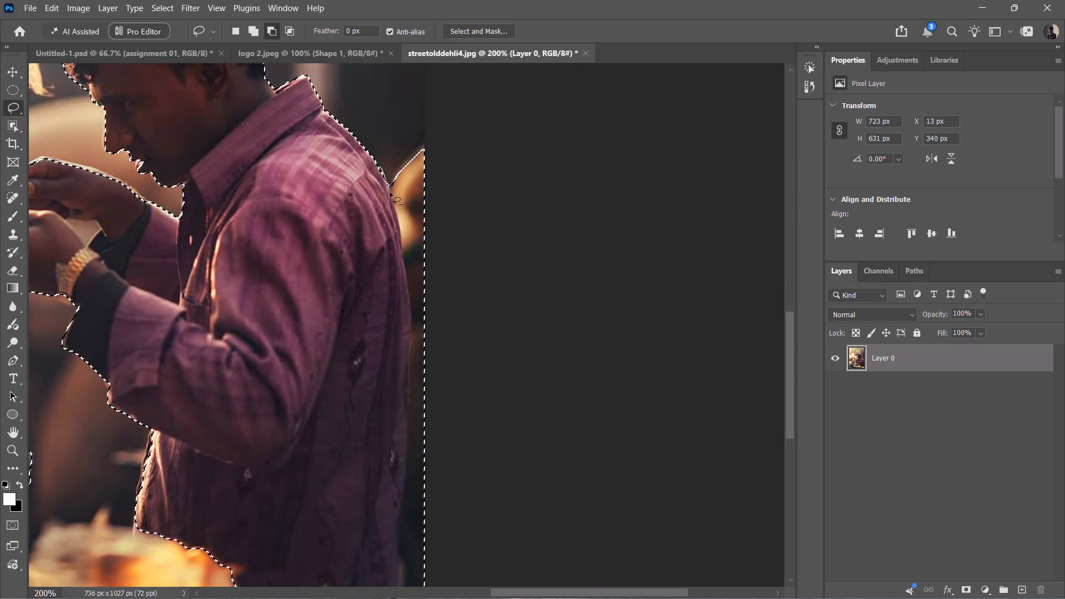
pyautogui.keyDown('alt'); pyautogui.moveTo(390, 192); pyautogui.dragTo(501, 219); pyautogui.keyUp('alt')
pyautogui.keyDown('alt'); pyautogui.moveTo(398, 166); pyautogui.dragTo(467, 103); pyautogui.keyUp('alt')
pyautogui.keyDown('alt'); pyautogui.moveTo(433, 184); pyautogui.dragTo(448, 204); pyautogui.keyUp('alt')
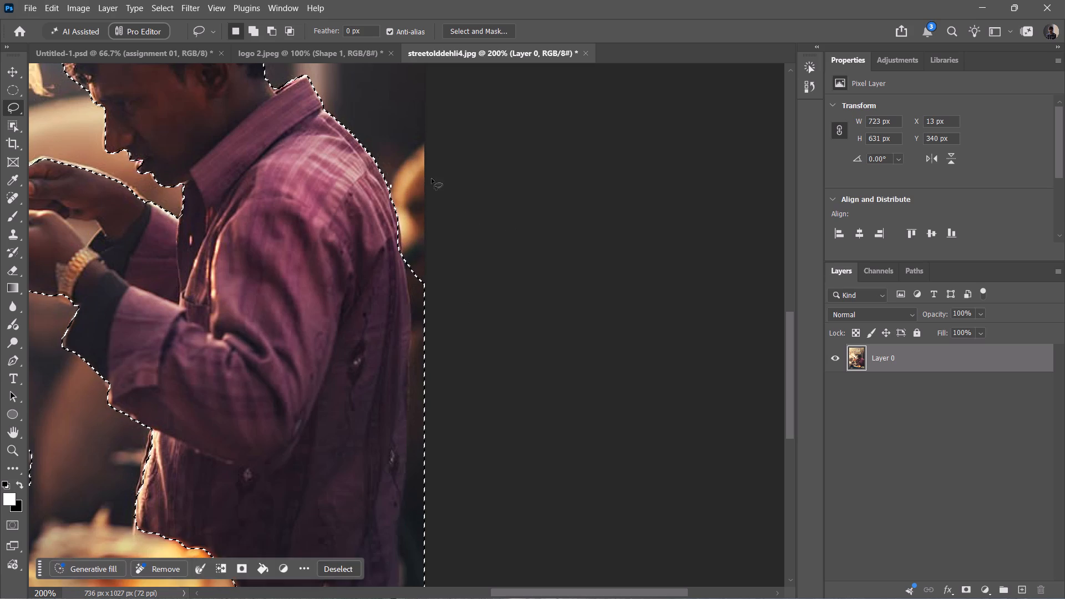
pyautogui.keyDown('alt'); pyautogui.moveTo(431, 177); pyautogui.dragTo(507, 153); pyautogui.keyUp('alt')
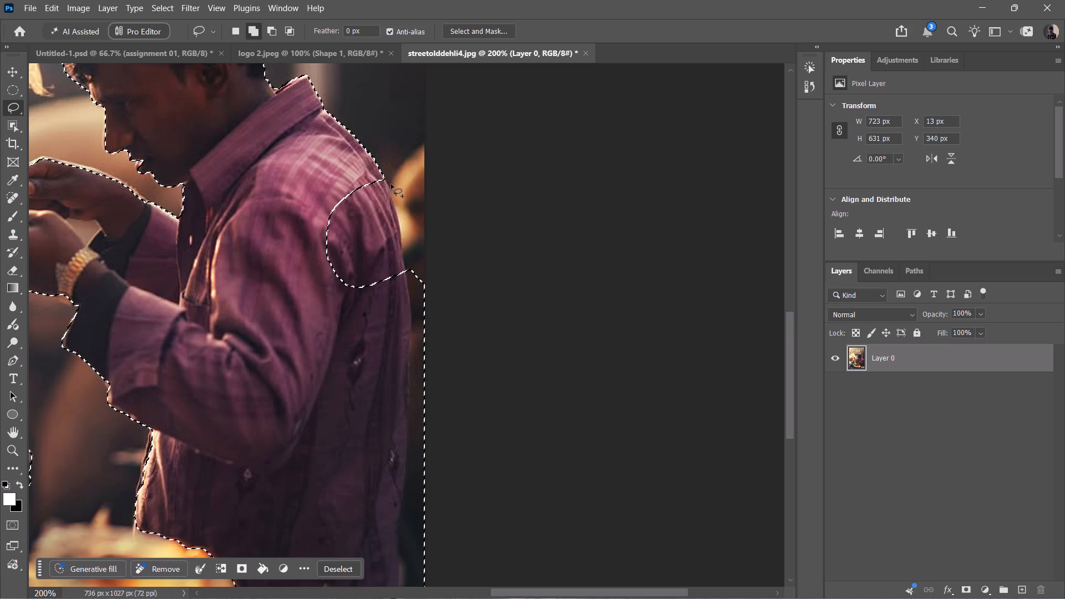
# Add the cut-out patch of the shirt's shoulder back to the selection with the Lasso Tool, following the shoulder's outer edge.
pyautogui.keyDown('shift'); pyautogui.moveTo(380, 171); pyautogui.dragTo(396, 216); pyautogui.keyUp('shift')
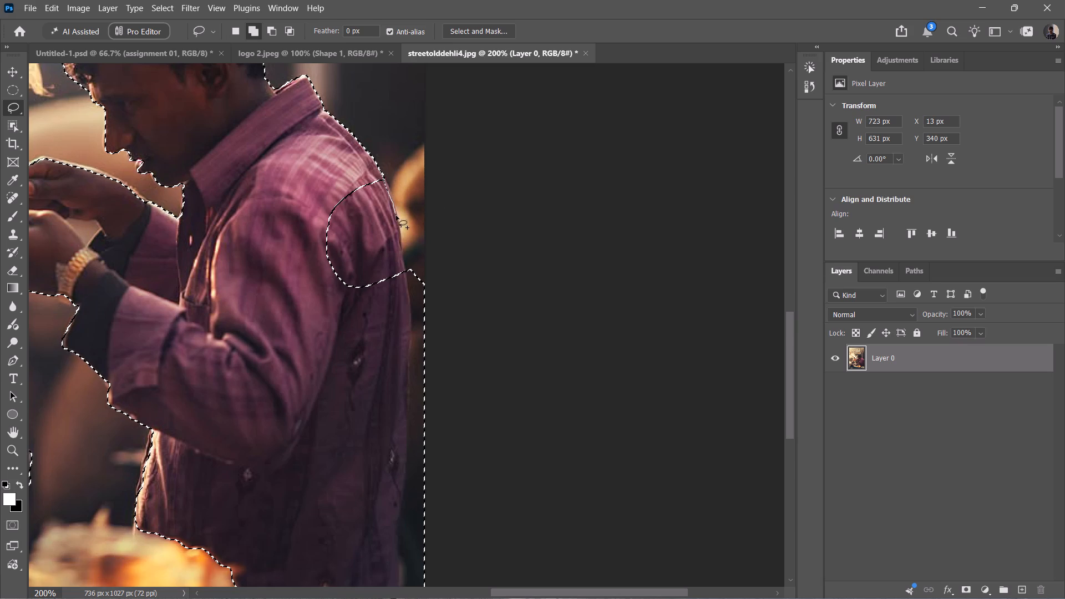
pyautogui.keyDown('shift'); pyautogui.moveTo(396, 216); pyautogui.dragTo(308, 270); pyautogui.keyUp('shift')
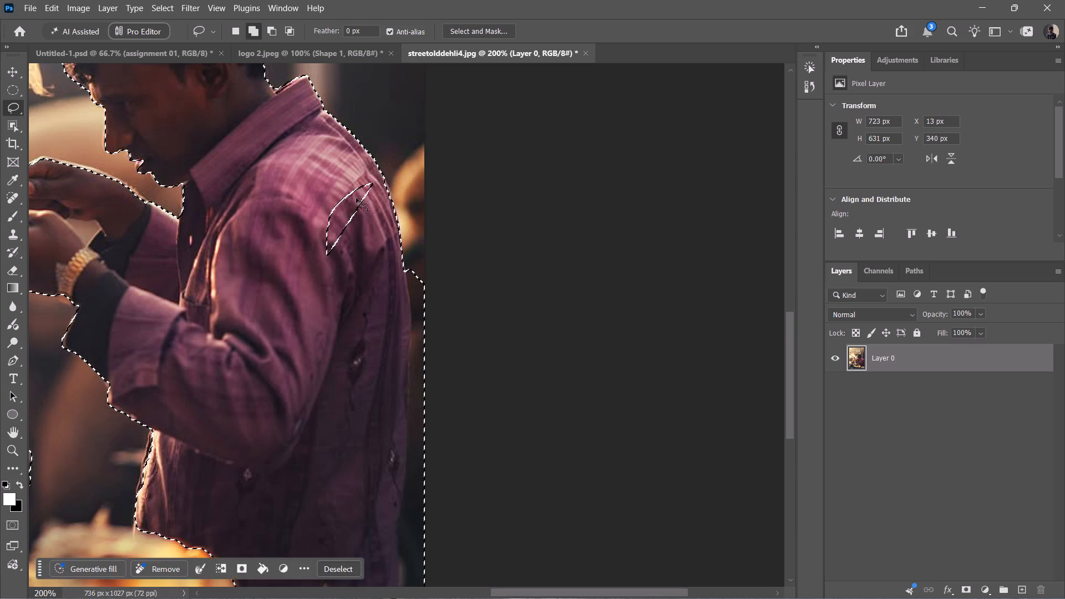
pyautogui.keyDown('shift'); pyautogui.moveTo(359, 191); pyautogui.dragTo(329, 186); pyautogui.keyUp('shift')
# Subtract the dark background strip behind the vendor's back from the selection with the Lasso Tool, down to the shirt's lower edge.
pyautogui.press('space')
pyautogui.press('space')
pyautogui.press('space')
pyautogui.press('space')
pyautogui.press('space')
pyautogui.moveTo(365, 243); pyautogui.dragTo(333, 144)
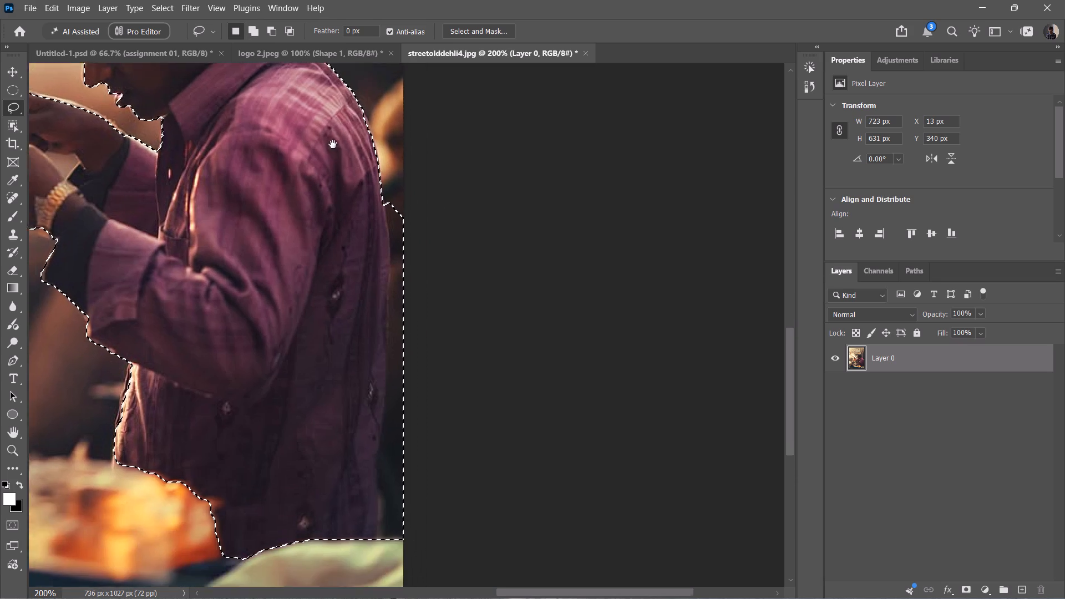
pyautogui.moveTo(333, 144); pyautogui.dragTo(321, 115)
pyautogui.keyDown('alt'); pyautogui.moveTo(357, 133); pyautogui.dragTo(366, 201); pyautogui.keyUp('alt')
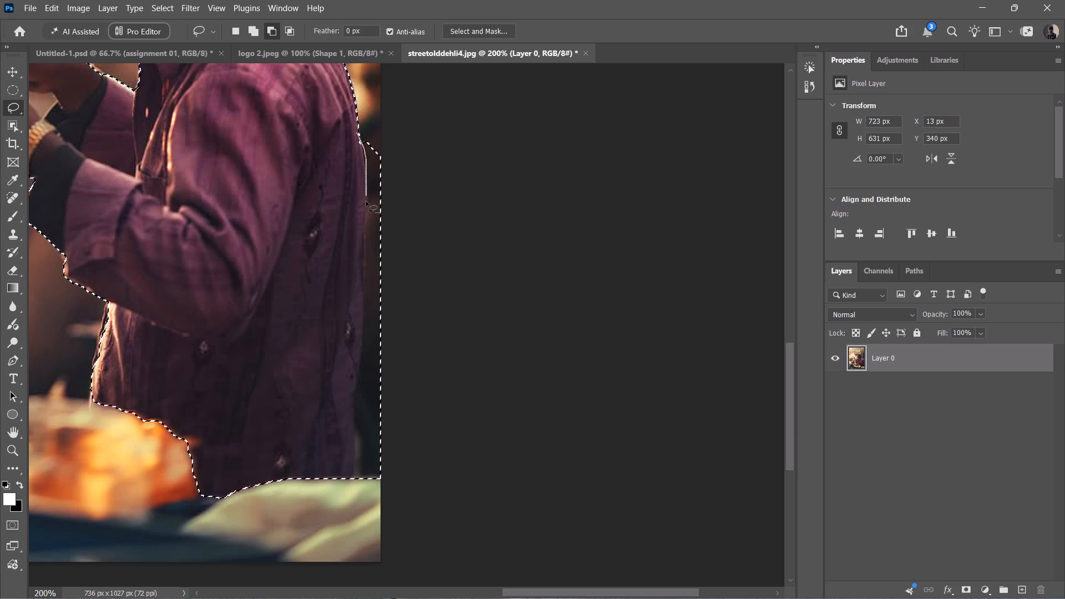
pyautogui.keyDown('alt'); pyautogui.moveTo(366, 201); pyautogui.dragTo(369, 299); pyautogui.keyUp('alt')
pyautogui.keyDown('alt'); pyautogui.moveTo(369, 299); pyautogui.dragTo(359, 465); pyautogui.keyUp('alt')
pyautogui.keyDown('alt'); pyautogui.moveTo(354, 455); pyautogui.dragTo(358, 469, button='right'); pyautogui.keyUp('alt')
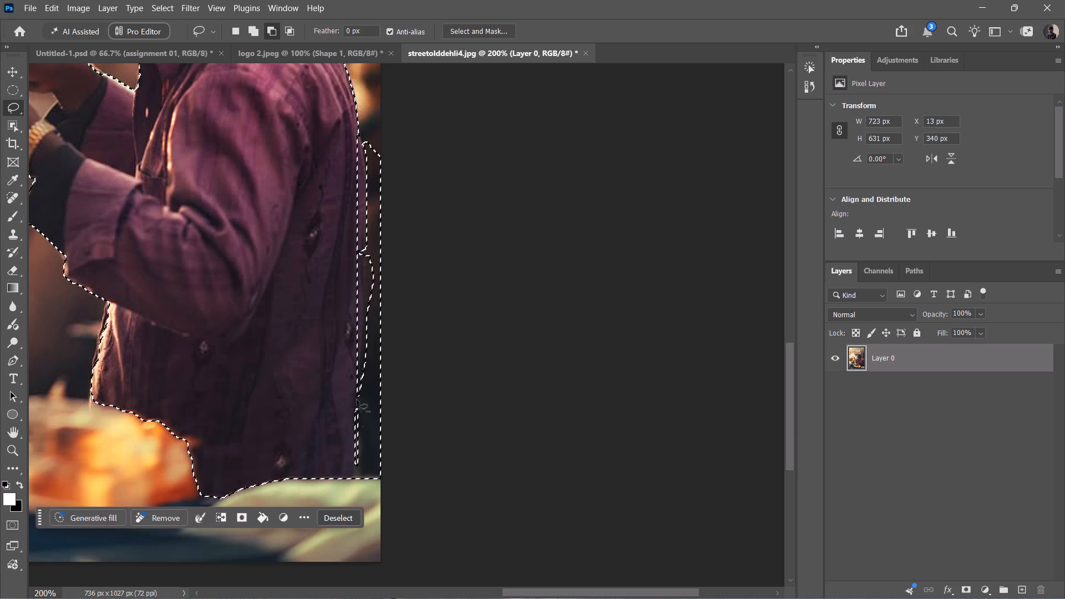
pyautogui.keyDown('alt'); pyautogui.moveTo(361, 378); pyautogui.dragTo(350, 500); pyautogui.keyUp('alt')
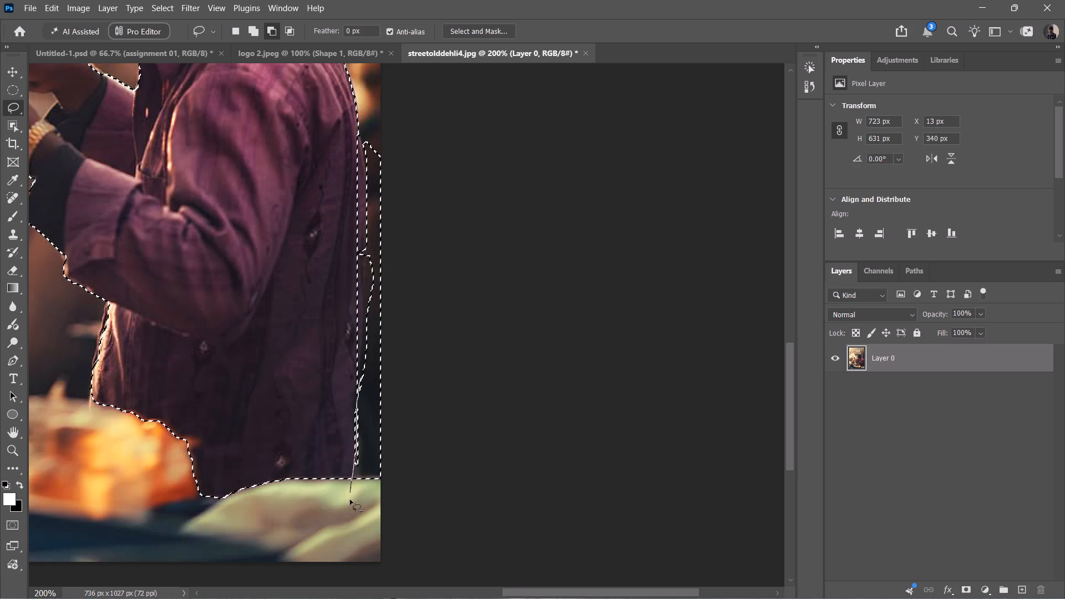
pyautogui.keyDown('alt'); pyautogui.moveTo(350, 500); pyautogui.dragTo(359, 178); pyautogui.keyUp('alt')
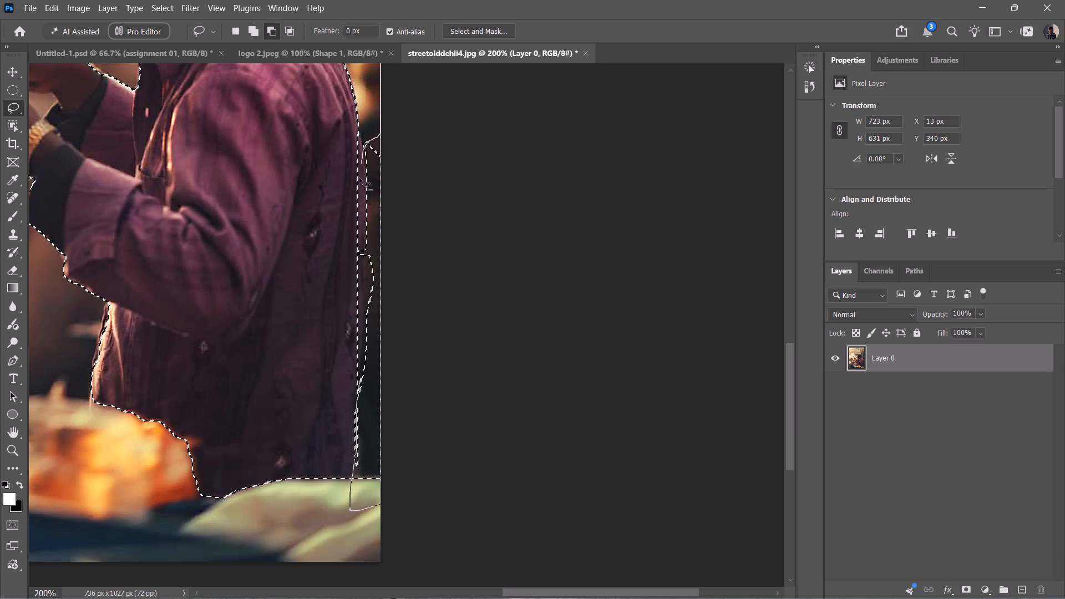
pyautogui.keyDown('alt'); pyautogui.moveTo(359, 178); pyautogui.dragTo(408, 367); pyautogui.keyUp('alt')
pyautogui.keyDown('alt'); pyautogui.moveTo(389, 347); pyautogui.dragTo(388, 346); pyautogui.keyUp('alt')
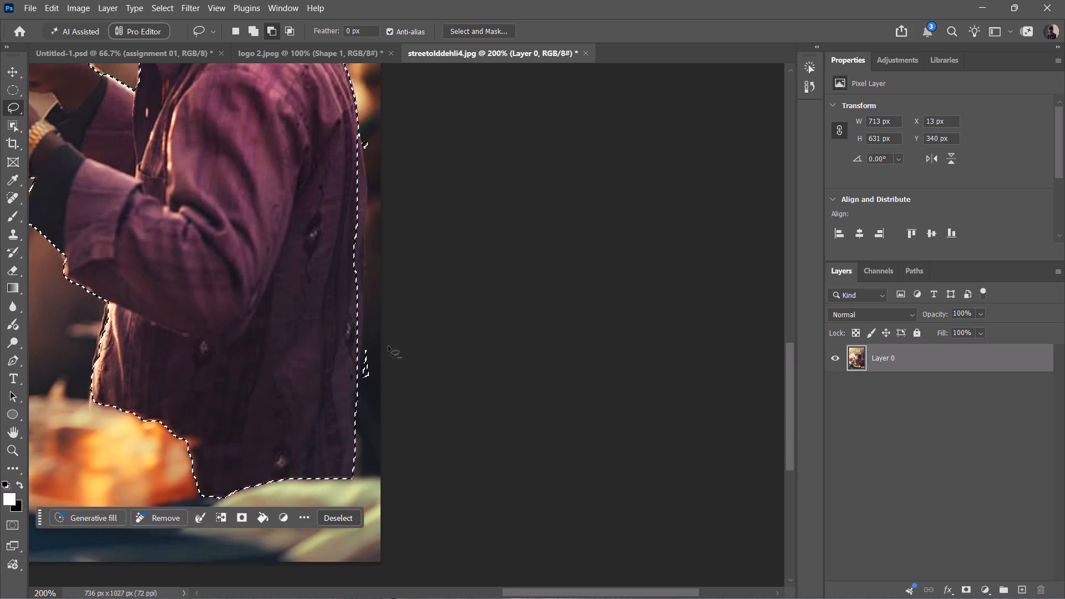
pyautogui.keyDown('alt'); pyautogui.moveTo(388, 346); pyautogui.dragTo(379, 342); pyautogui.keyUp('alt')
pyautogui.keyDown('alt'); pyautogui.click(376, 139); pyautogui.keyUp('alt')
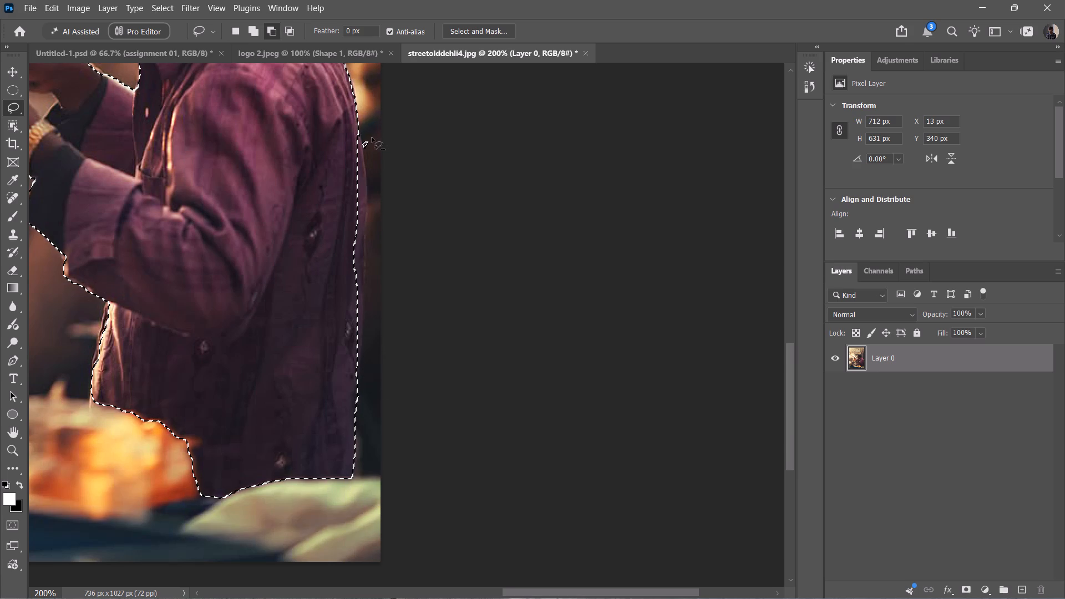
# Subtract the small background gap between the vendor's two forearms, above the wristwatch, from the selection with the Lasso Tool.
pyautogui.press('space')
pyautogui.press('space')
pyautogui.press('space')
pyautogui.press('space')
pyautogui.press('space')
pyautogui.press('space')
pyautogui.press('space')
pyautogui.press('space')
pyautogui.press('space')
pyautogui.press('space')
pyautogui.press('space')
pyautogui.press('space')
pyautogui.press('space')
pyautogui.press('space')
pyautogui.press('space')
pyautogui.press('space')
pyautogui.press('space')
pyautogui.press('space')
pyautogui.press('space')
pyautogui.press('space')
pyautogui.moveTo(348, 317); pyautogui.dragTo(565, 402)
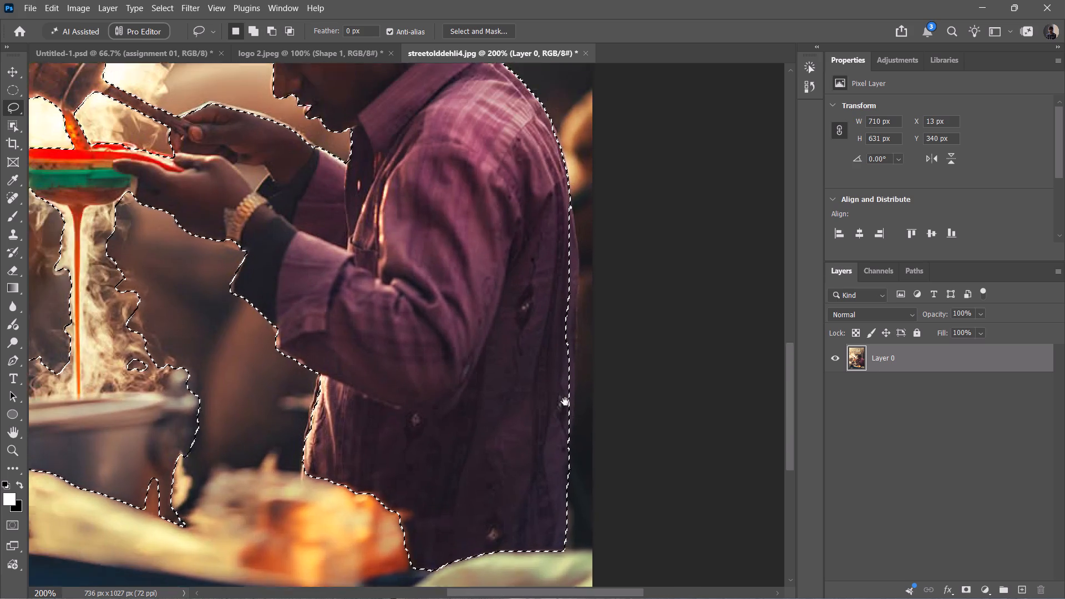
pyautogui.moveTo(565, 402); pyautogui.dragTo(566, 401)
pyautogui.moveTo(344, 332); pyautogui.dragTo(442, 417)
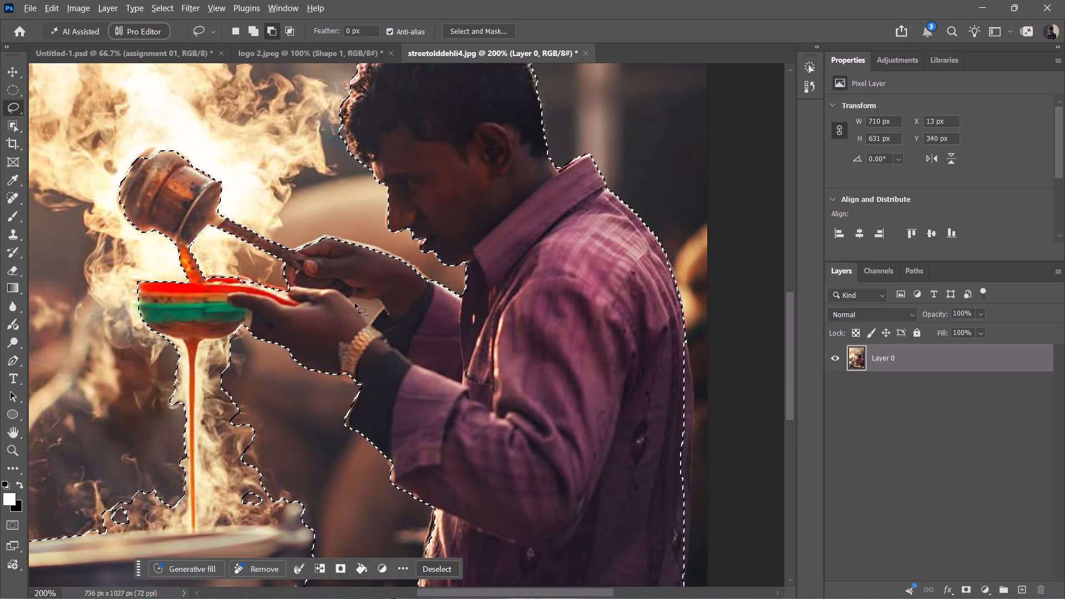
pyautogui.keyDown('alt'); pyautogui.click(349, 301); pyautogui.keyUp('alt')
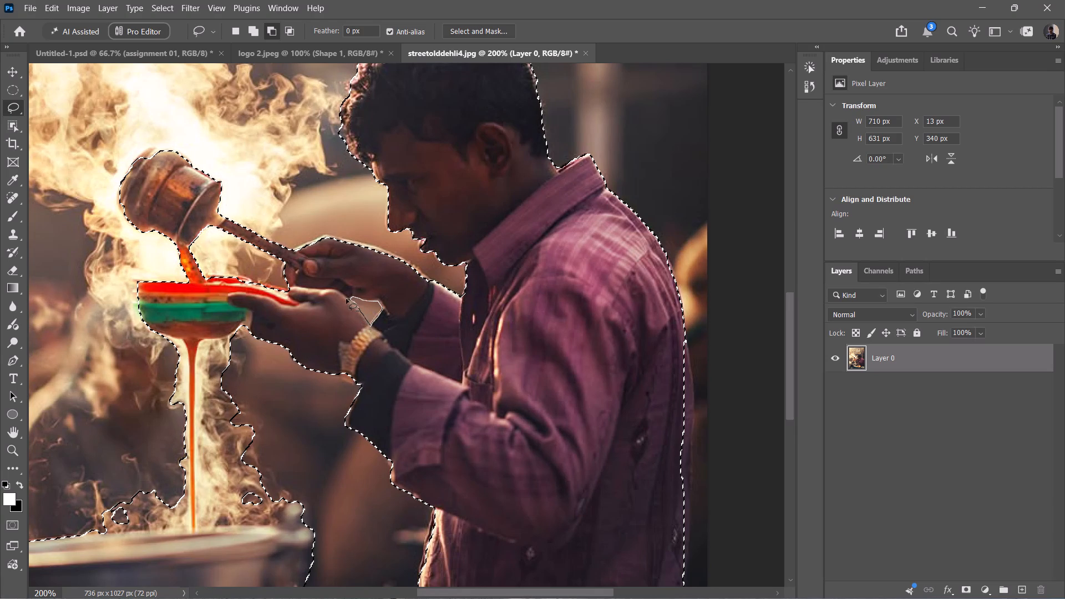
# Subtract the steam between the poured stream and the vendor, down to the pot's rim, from the selection with the Lasso Tool.
pyautogui.press('space')
pyautogui.press('space')
pyautogui.press('space')
pyautogui.press('space')
pyautogui.press('space')
pyautogui.press('space')
pyautogui.press('space')
pyautogui.press('space')
pyautogui.press('space')
pyautogui.press('space')
pyautogui.press('space')
pyautogui.press('space')
pyautogui.press('space')
pyautogui.press('space')
pyautogui.press('space')
pyautogui.press('space')
pyautogui.press('space')
pyautogui.press('space')
pyautogui.press('space')
pyautogui.press('space')
pyautogui.moveTo(351, 332); pyautogui.dragTo(423, 255)
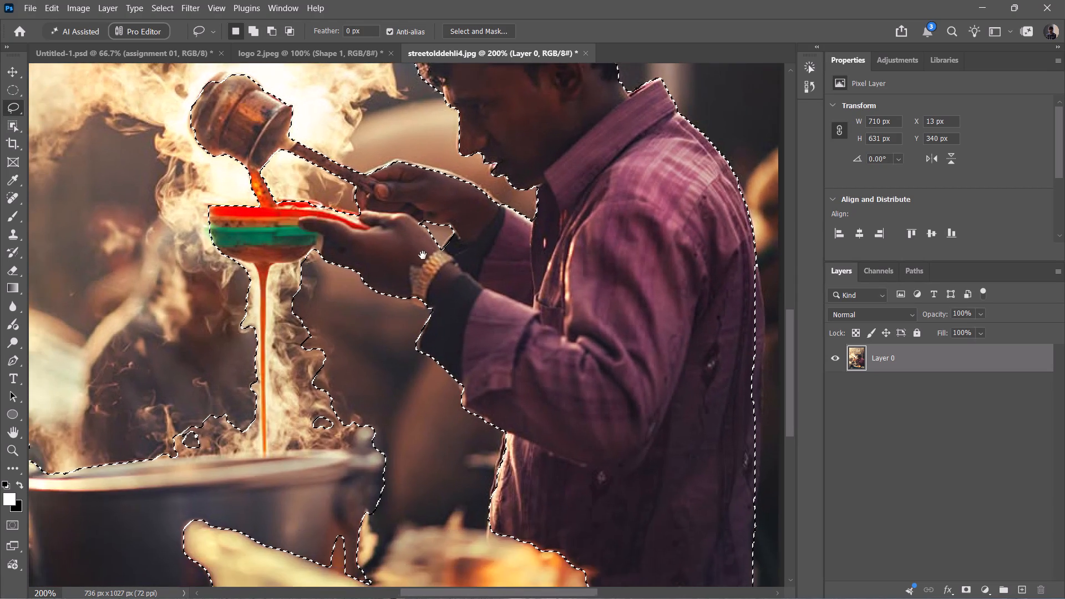
pyautogui.moveTo(423, 255); pyautogui.dragTo(474, 244)
pyautogui.keyDown('alt'); pyautogui.click(370, 226); pyautogui.keyUp('alt')
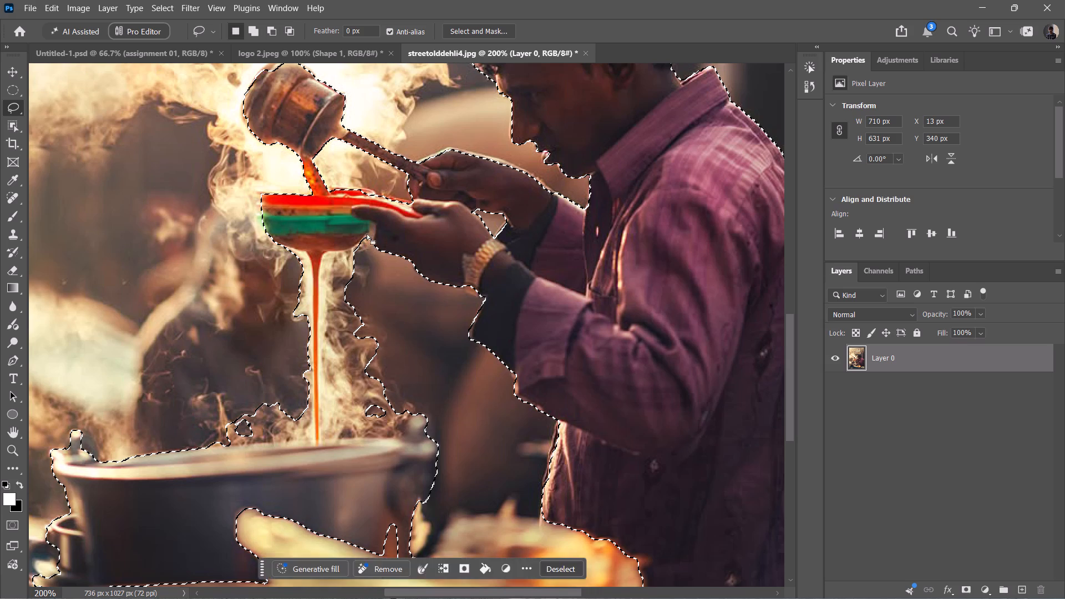
pyautogui.keyDown('alt'); pyautogui.moveTo(367, 234); pyautogui.dragTo(321, 334); pyautogui.keyUp('alt')
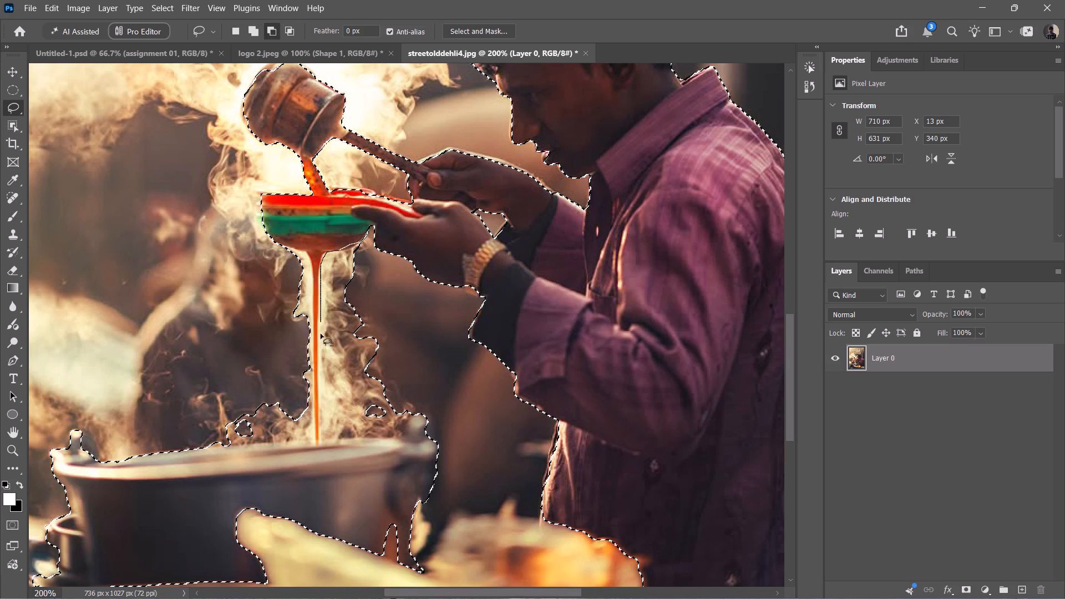
pyautogui.keyDown('alt'); pyautogui.moveTo(321, 334); pyautogui.dragTo(387, 281); pyautogui.keyUp('alt')
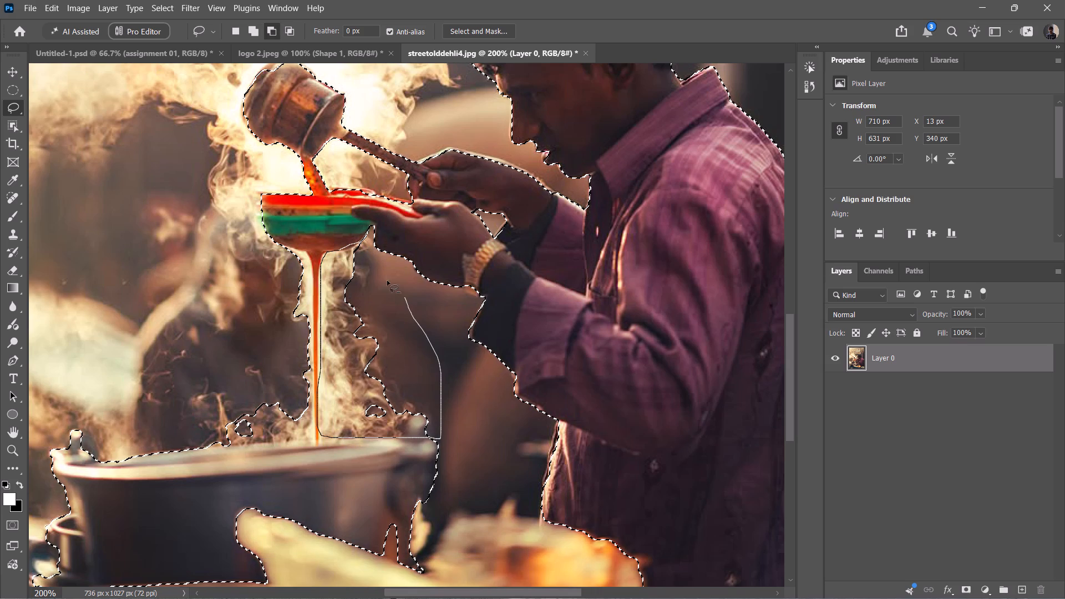
pyautogui.keyDown('alt'); pyautogui.moveTo(387, 281); pyautogui.dragTo(363, 240); pyautogui.keyUp('alt')
# Subtract the steam on the poured stream's other side, from below the bowl towards the pot, with the Lasso Tool.
pyautogui.press('space')
pyautogui.moveTo(365, 347); pyautogui.dragTo(418, 322)
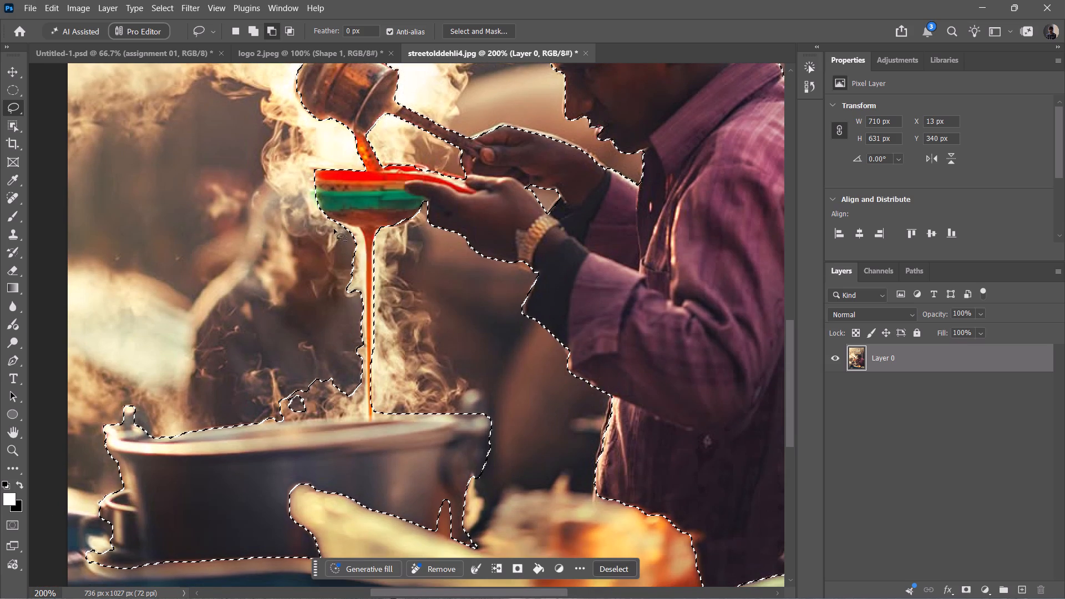
pyautogui.keyDown('alt'); pyautogui.moveTo(332, 220); pyautogui.dragTo(366, 359); pyautogui.keyUp('alt')
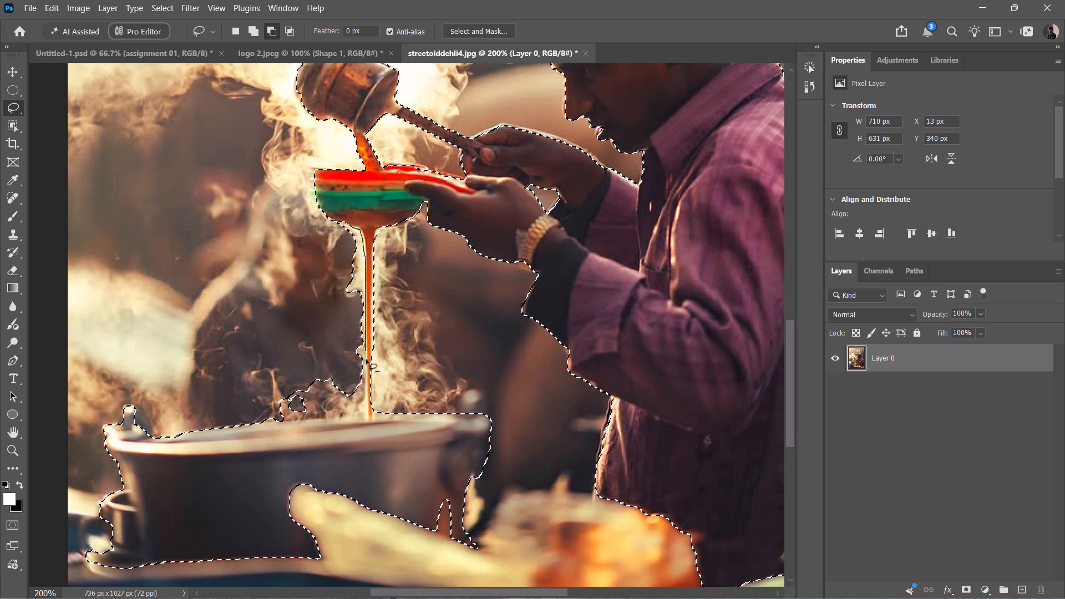
pyautogui.keyDown('alt'); pyautogui.moveTo(366, 359); pyautogui.dragTo(295, 271); pyautogui.keyUp('alt')
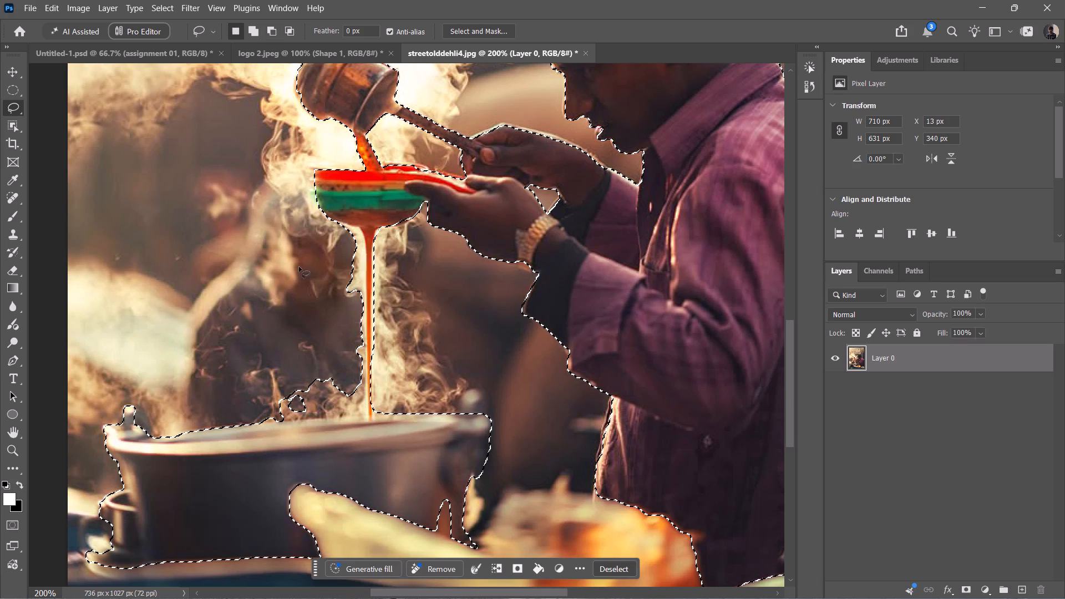
# Subtract the knob beyond the pot's far-left rim and the leftover steam above the rim from the selection with the Lasso Tool.
pyautogui.press('space')
pyautogui.press('space')
pyautogui.press('space')
pyautogui.press('space')
pyautogui.press('space')
pyautogui.press('space')
pyautogui.press('space')
pyautogui.press('space')
pyautogui.press('space')
pyautogui.press('space')
pyautogui.press('space')
pyautogui.press('space')
pyautogui.press('space')
pyautogui.press('space')
pyautogui.moveTo(389, 318); pyautogui.dragTo(494, 123)
pyautogui.keyDown('alt'); pyautogui.moveTo(295, 218); pyautogui.dragTo(260, 233); pyautogui.keyUp('alt')
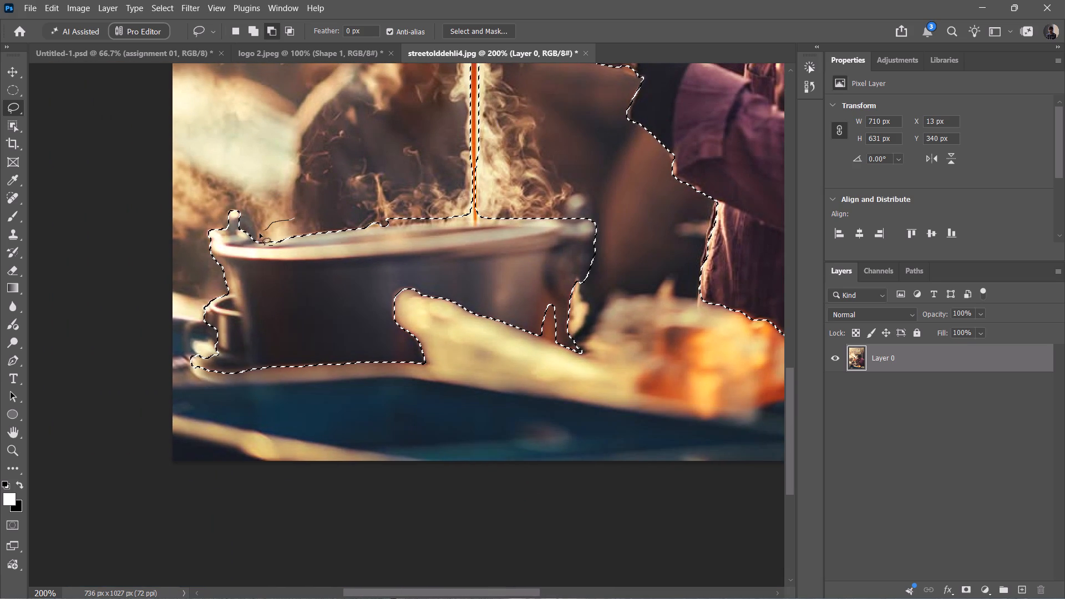
pyautogui.keyDown('alt'); pyautogui.moveTo(260, 233); pyautogui.dragTo(282, 187); pyautogui.keyUp('alt')
pyautogui.keyDown('alt'); pyautogui.moveTo(289, 223); pyautogui.dragTo(192, 203); pyautogui.keyUp('alt')
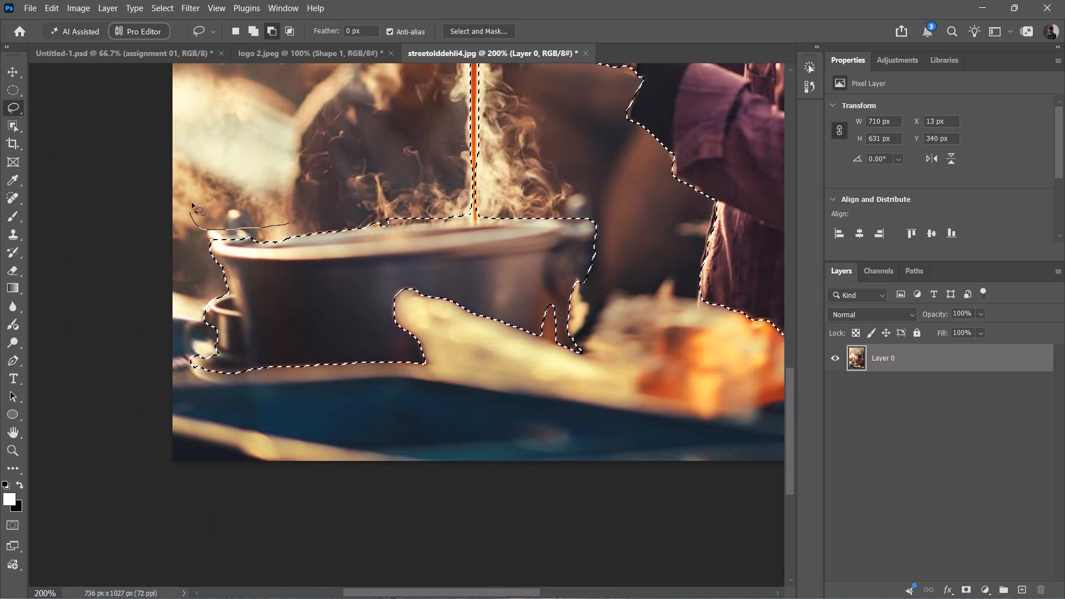
pyautogui.keyDown('alt'); pyautogui.moveTo(192, 203); pyautogui.dragTo(292, 193); pyautogui.keyUp('alt')
pyautogui.keyDown('alt'); pyautogui.moveTo(352, 225); pyautogui.dragTo(438, 226); pyautogui.keyUp('alt')
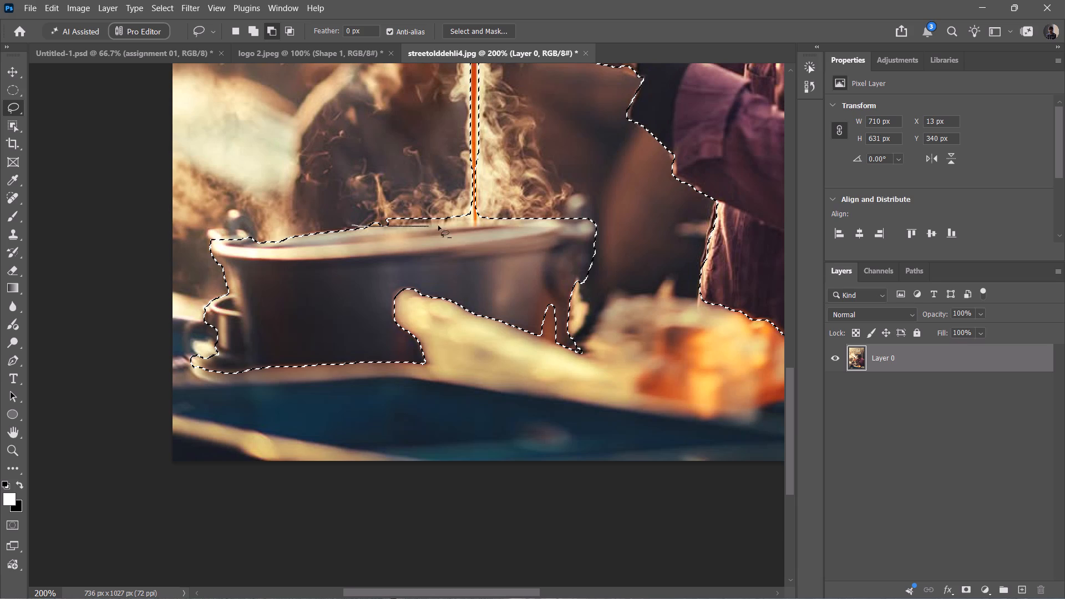
pyautogui.keyDown('alt'); pyautogui.moveTo(438, 226); pyautogui.dragTo(291, 188); pyautogui.keyUp('alt')
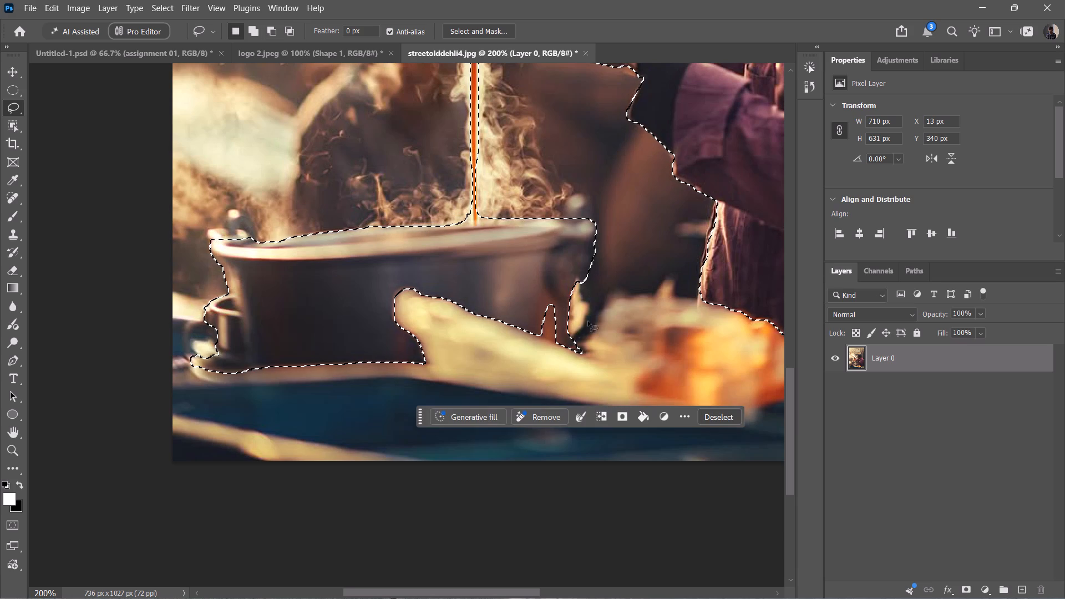
# Add the notched lower part of the pot, beside the pale foreground shape, to the selection with the Lasso Tool.
pyautogui.keyDown('alt'); pyautogui.click(545, 294); pyautogui.keyUp('alt')
pyautogui.keyDown('shift'); pyautogui.moveTo(554, 281); pyautogui.dragTo(533, 301); pyautogui.keyUp('shift')
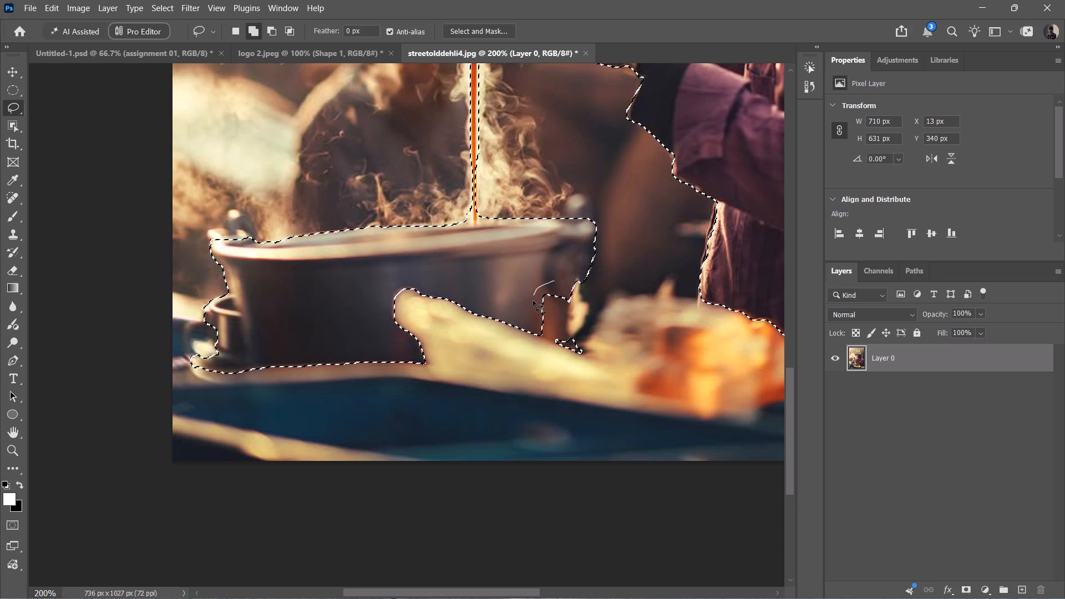
pyautogui.keyDown('shift'); pyautogui.moveTo(533, 301); pyautogui.dragTo(519, 280); pyautogui.keyUp('shift')
pyautogui.keyDown('alt'); pyautogui.moveTo(582, 333); pyautogui.dragTo(599, 321); pyautogui.keyUp('alt')
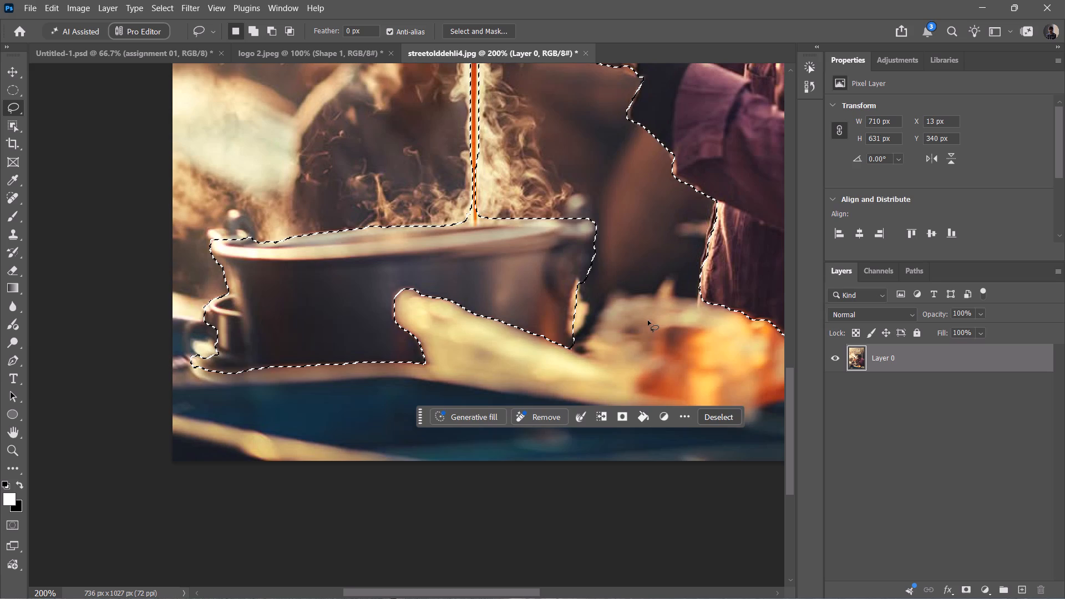
# Trim the excess selection around the small vessel and base at the pot's left side with the Lasso Tool.
pyautogui.press('space')
pyautogui.press('space')
pyautogui.press('space')
pyautogui.press('space')
pyautogui.press('space')
pyautogui.press('space')
pyautogui.press('space')
pyautogui.press('space')
pyautogui.press('space')
pyautogui.press('space')
pyautogui.press('space')
pyautogui.press('space')
pyautogui.press('space')
pyautogui.press('space')
pyautogui.press('space')
pyautogui.press('space')
pyautogui.press('space')
pyautogui.press('space')
pyautogui.press('space')
pyautogui.press('space')
pyautogui.moveTo(691, 294); pyautogui.dragTo(856, 306)
pyautogui.keyDown('alt'); pyautogui.moveTo(479, 327); pyautogui.dragTo(479, 319); pyautogui.keyUp('alt')
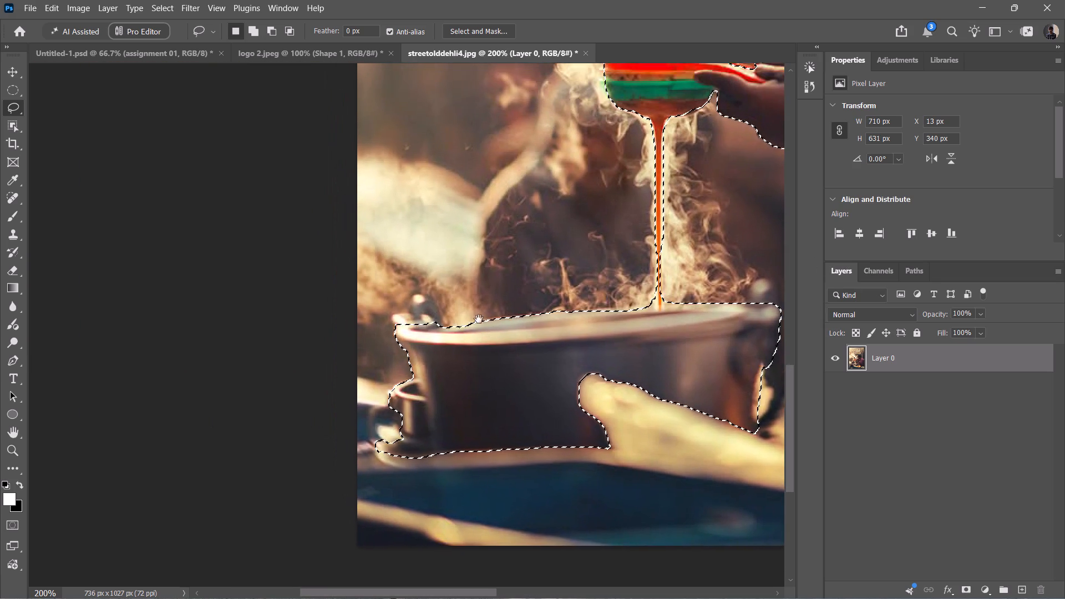
pyautogui.keyDown('alt'); pyautogui.moveTo(479, 319); pyautogui.dragTo(478, 211); pyautogui.keyUp('alt')
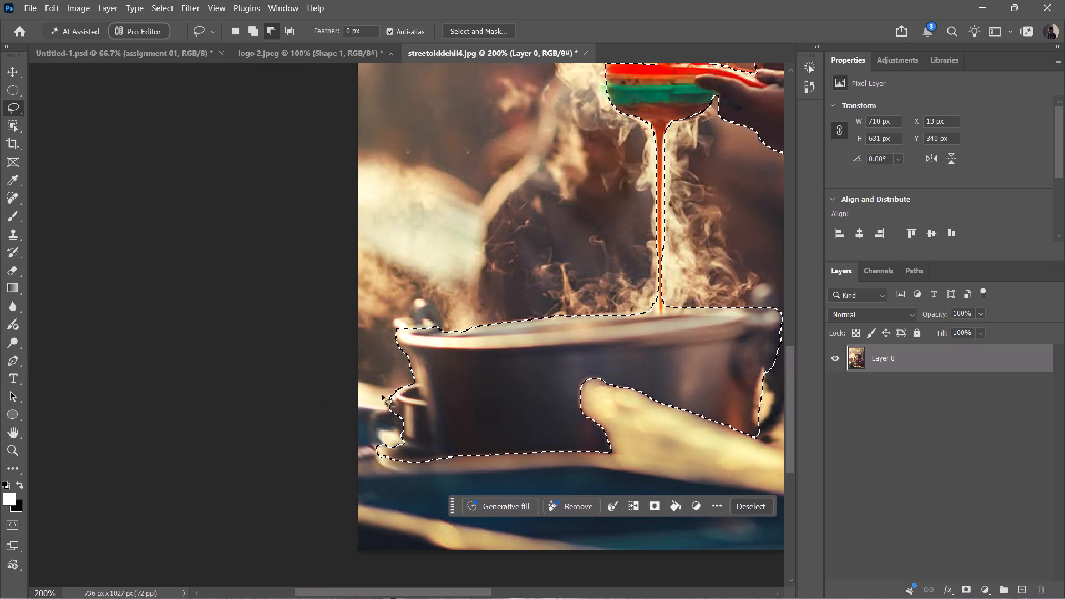
pyautogui.keyDown('alt'); pyautogui.moveTo(382, 395); pyautogui.dragTo(371, 434); pyautogui.keyUp('alt')
pyautogui.press('space')
pyautogui.moveTo(498, 424); pyautogui.dragTo(300, 283)
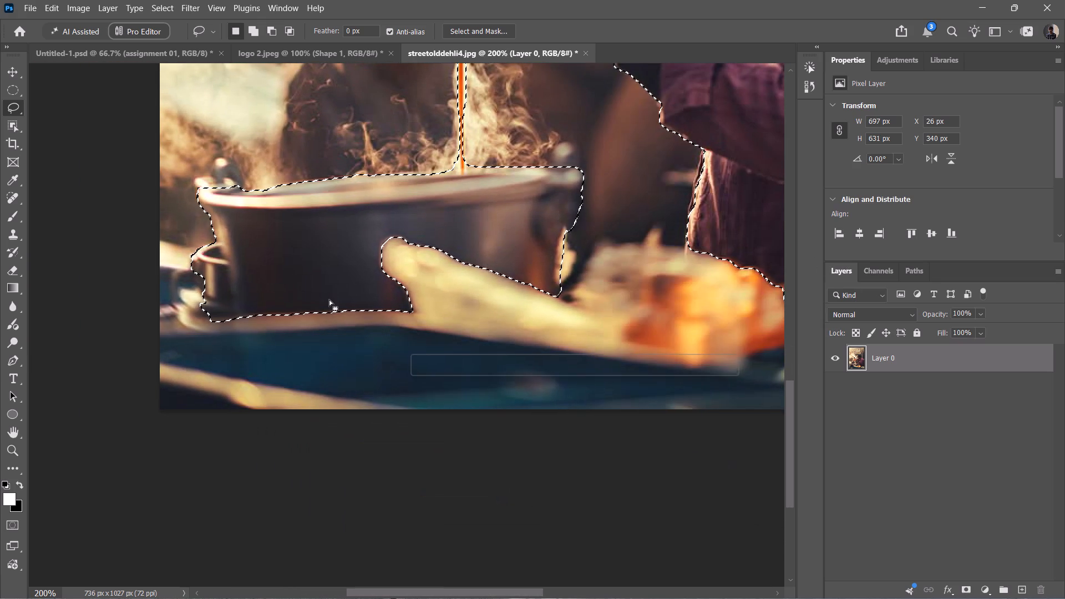
pyautogui.press('z')
pyautogui.keyDown('alt'); pyautogui.doubleClick(380, 319); pyautogui.keyUp('alt')
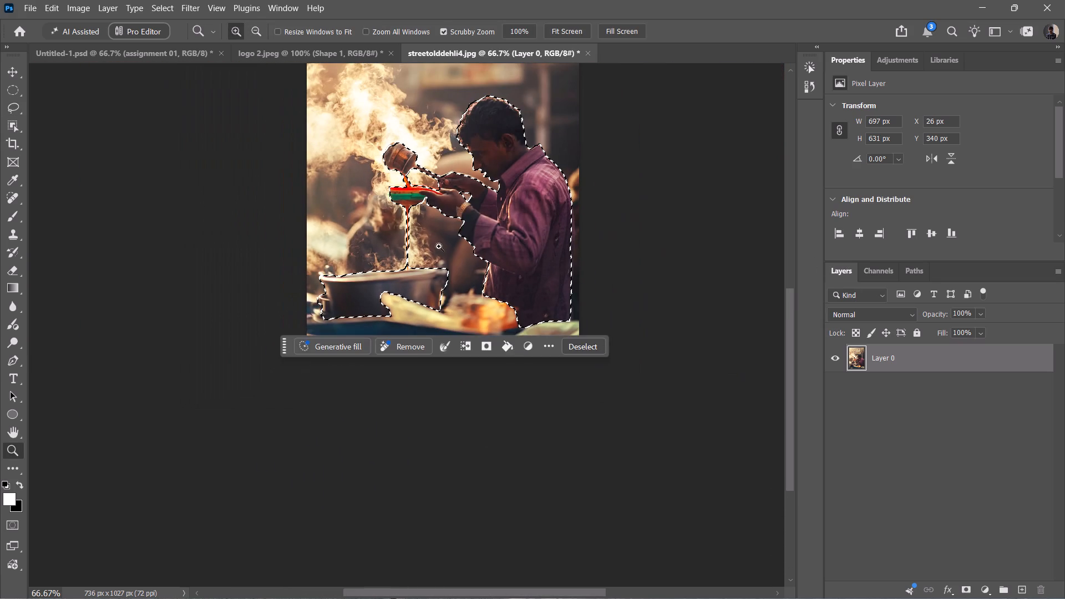
# Subtract the small vessel and base beside the pot's left wall from the selection with the Lasso Tool.
pyautogui.press('space')
pyautogui.press('space')
pyautogui.press('space')
pyautogui.press('space')
pyautogui.press('space')
pyautogui.press('space')
pyautogui.press('space')
pyautogui.press('space')
pyautogui.press('space')
pyautogui.press('space')
pyautogui.press('space')
pyautogui.press('space')
pyautogui.press('space')
pyautogui.press('space')
pyautogui.press('space')
pyautogui.press('space')
pyautogui.press('space')
pyautogui.moveTo(440, 245); pyautogui.dragTo(409, 271)
pyautogui.keyDown('alt'); pyautogui.doubleClick(304, 328); pyautogui.keyUp('alt')
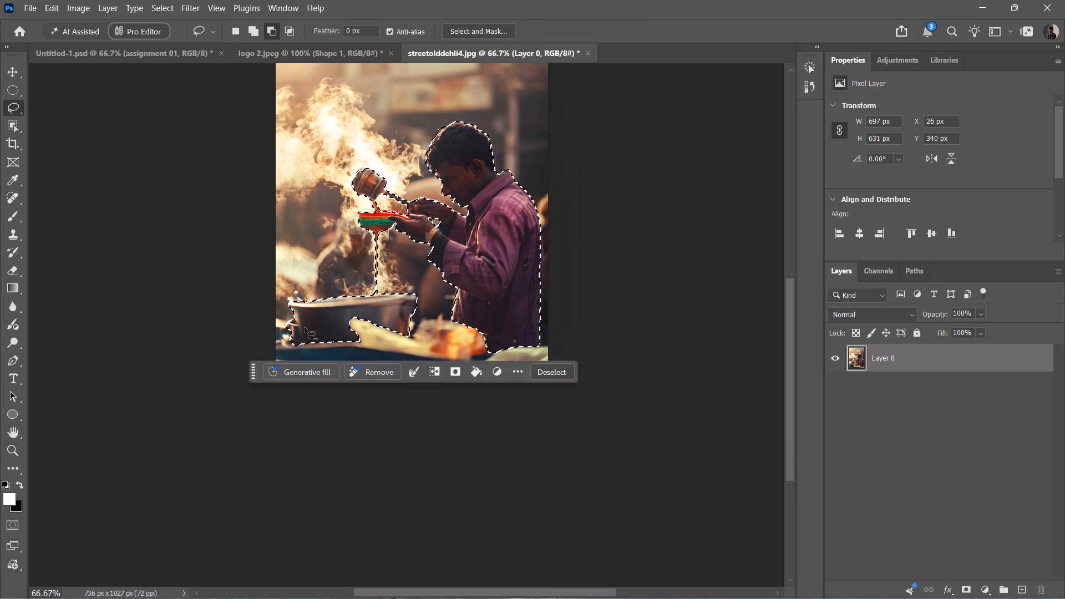
pyautogui.press('z')
pyautogui.press('z')
pyautogui.press('z')
pyautogui.press('z')
pyautogui.press('z')
pyautogui.press('z')
pyautogui.press('z')
pyautogui.press('z')
pyautogui.tripleClick(295, 324)
pyautogui.rightClick(11, 104)
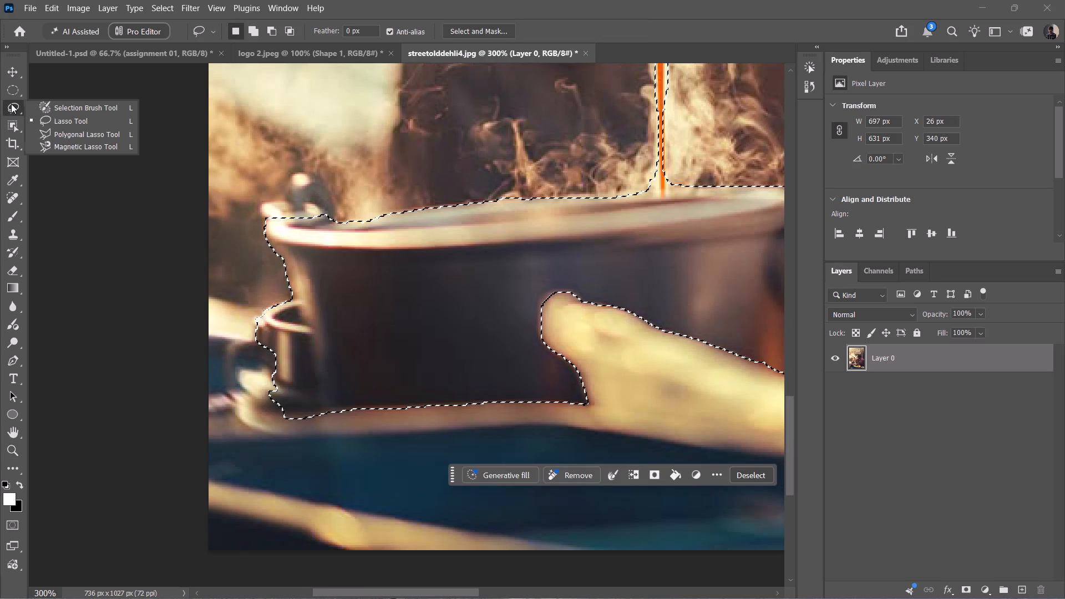
pyautogui.click(65, 116)
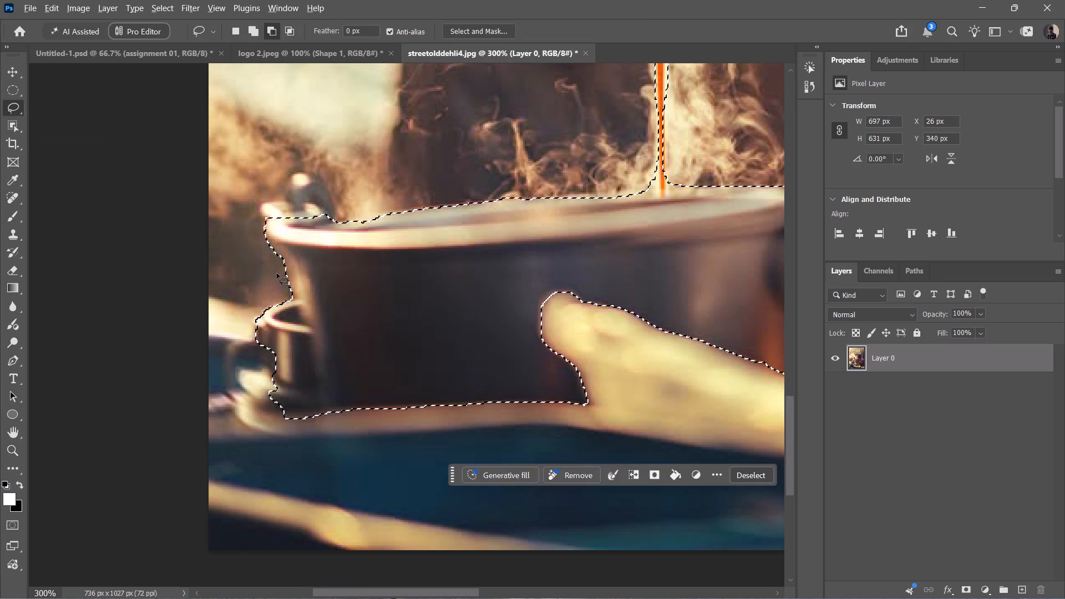
pyautogui.keyDown('alt'); pyautogui.click(278, 273); pyautogui.keyUp('alt')
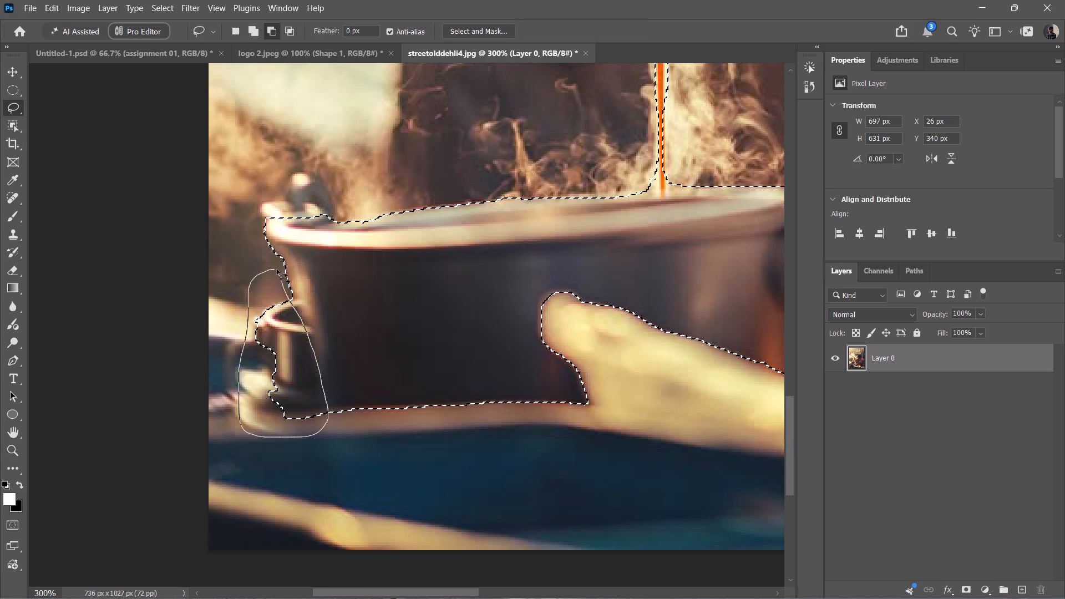
pyautogui.keyDown('alt'); pyautogui.moveTo(280, 277); pyautogui.dragTo(237, 357); pyautogui.keyUp('alt')
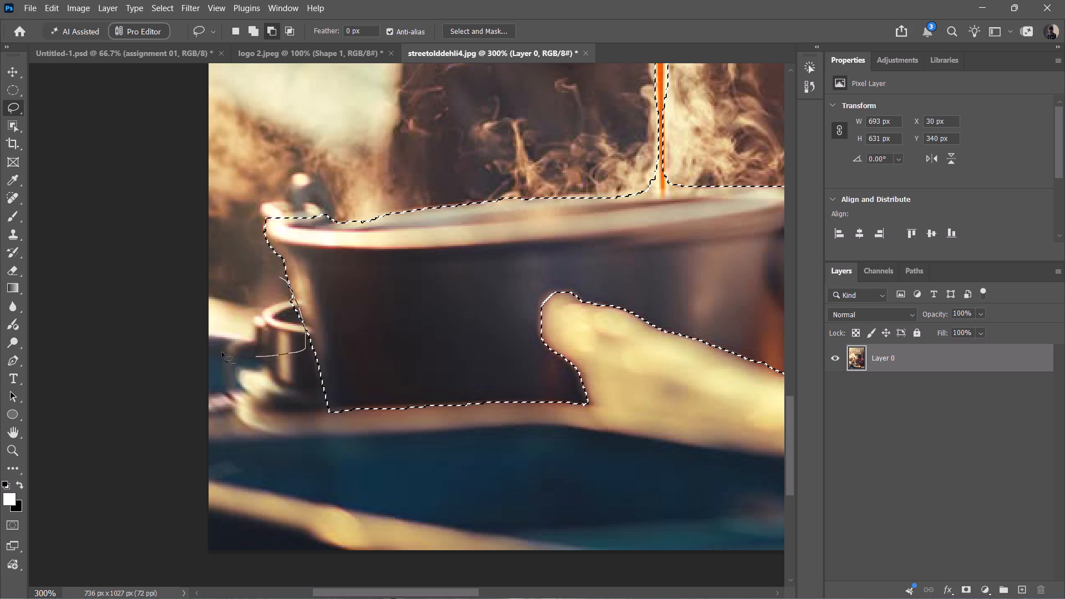
# Add the missing top edge of the ladle's wooden cup to the selection with the Lasso Tool.
pyautogui.press('space')
pyautogui.moveTo(508, 314); pyautogui.dragTo(288, 342)
pyautogui.press('z')
pyautogui.keyDown('alt'); pyautogui.doubleClick(287, 339); pyautogui.keyUp('alt')
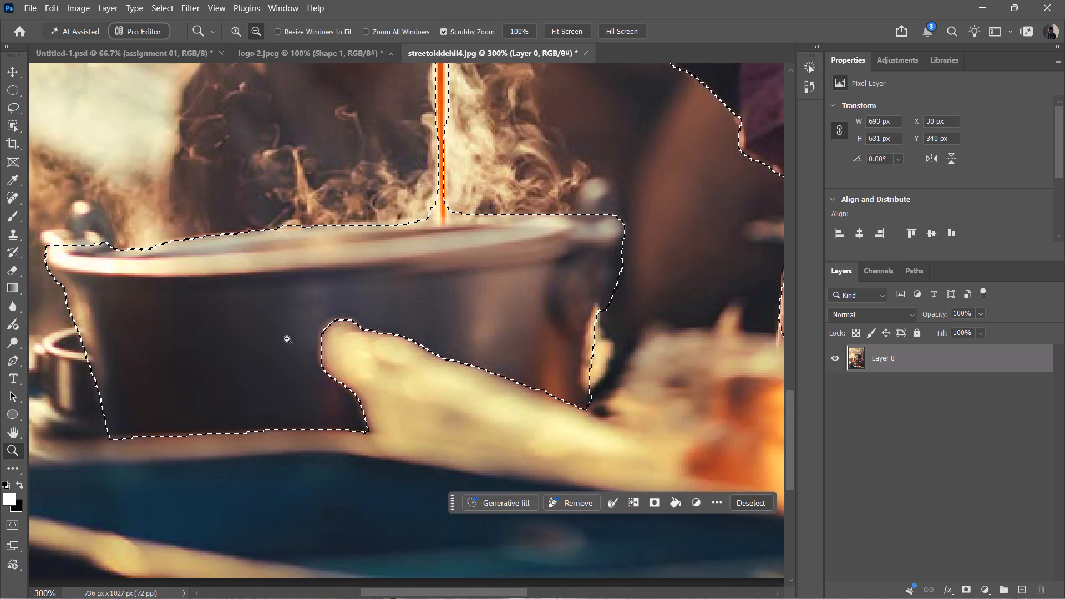
pyautogui.press('space')
pyautogui.press('space')
pyautogui.press('space')
pyautogui.press('space')
pyautogui.press('space')
pyautogui.press('space')
pyautogui.press('space')
pyautogui.press('space')
pyautogui.press('space')
pyautogui.press('space')
pyautogui.press('space')
pyautogui.press('space')
pyautogui.press('space')
pyautogui.press('space')
pyautogui.press('space')
pyautogui.press('space')
pyautogui.press('space')
pyautogui.press('space')
pyautogui.press('space')
pyautogui.press('space')
pyautogui.moveTo(366, 229); pyautogui.dragTo(318, 314)
pyautogui.press('z')
pyautogui.press('z')
pyautogui.press('z')
pyautogui.press('z')
pyautogui.press('z')
pyautogui.doubleClick(285, 215)
pyautogui.hotkey('alt', 'z')
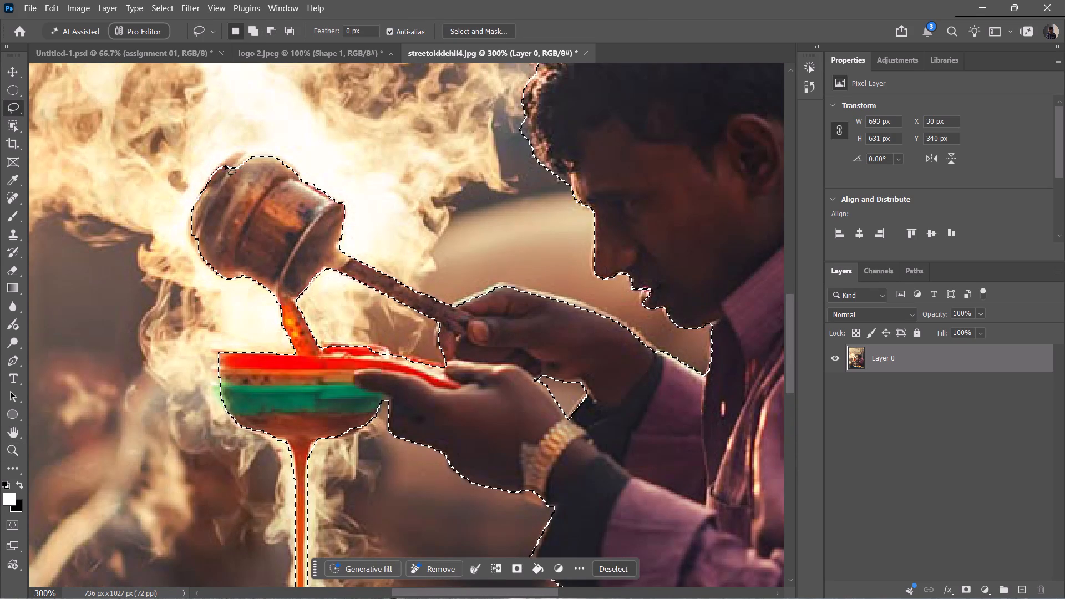
pyautogui.keyDown('shift'); pyautogui.moveTo(214, 176); pyautogui.dragTo(266, 156); pyautogui.keyUp('shift')
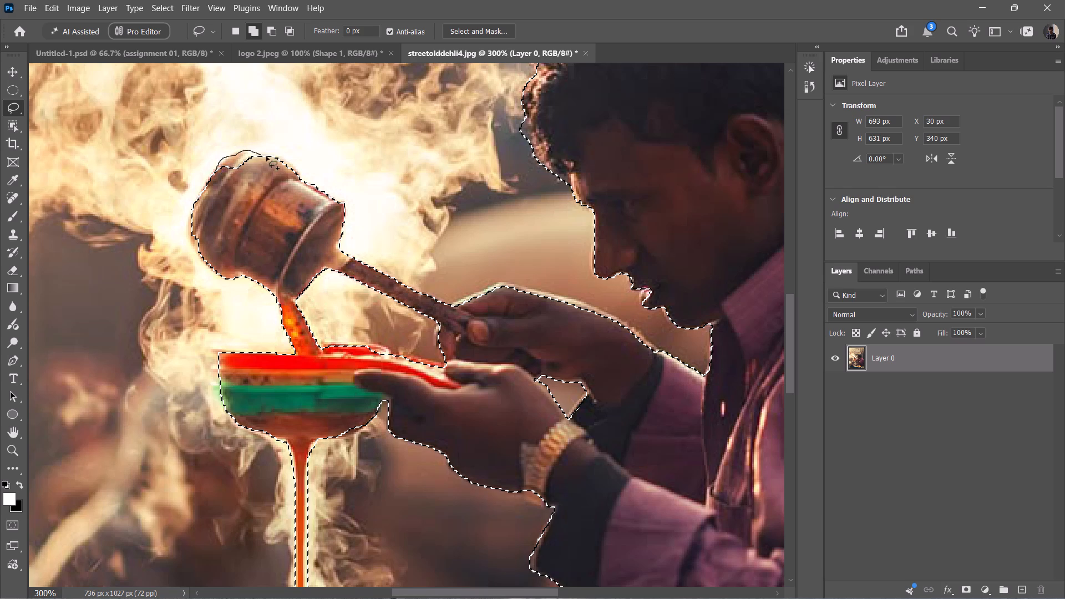
pyautogui.keyDown('shift'); pyautogui.moveTo(266, 156); pyautogui.dragTo(283, 204); pyautogui.keyUp('shift')
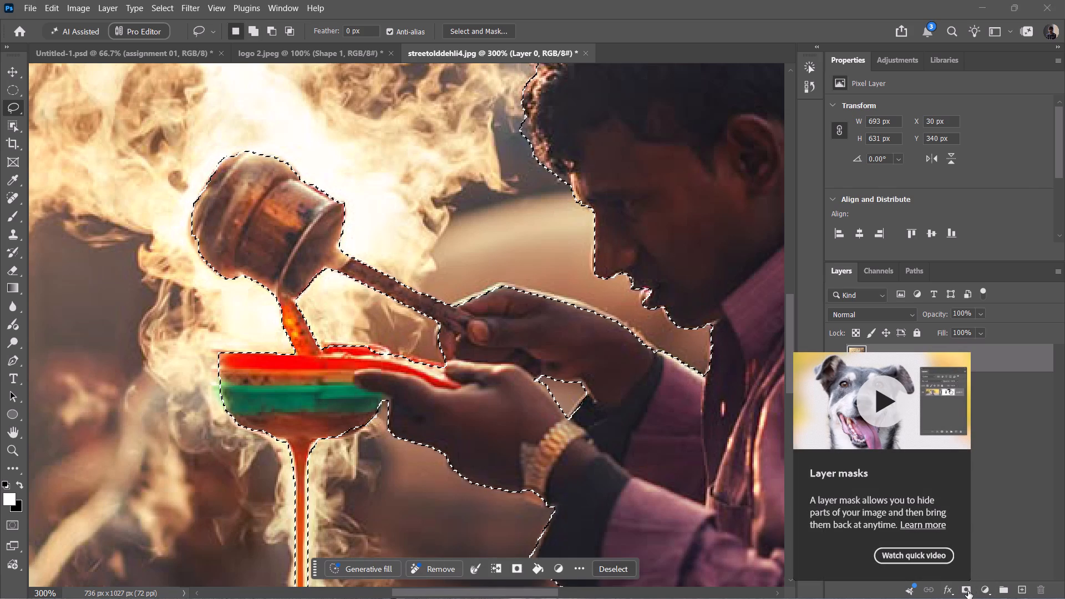
# Add a layer mask to Layer 0 from the selection to hide the background.
pyautogui.click(968, 591)
pyautogui.press('z')
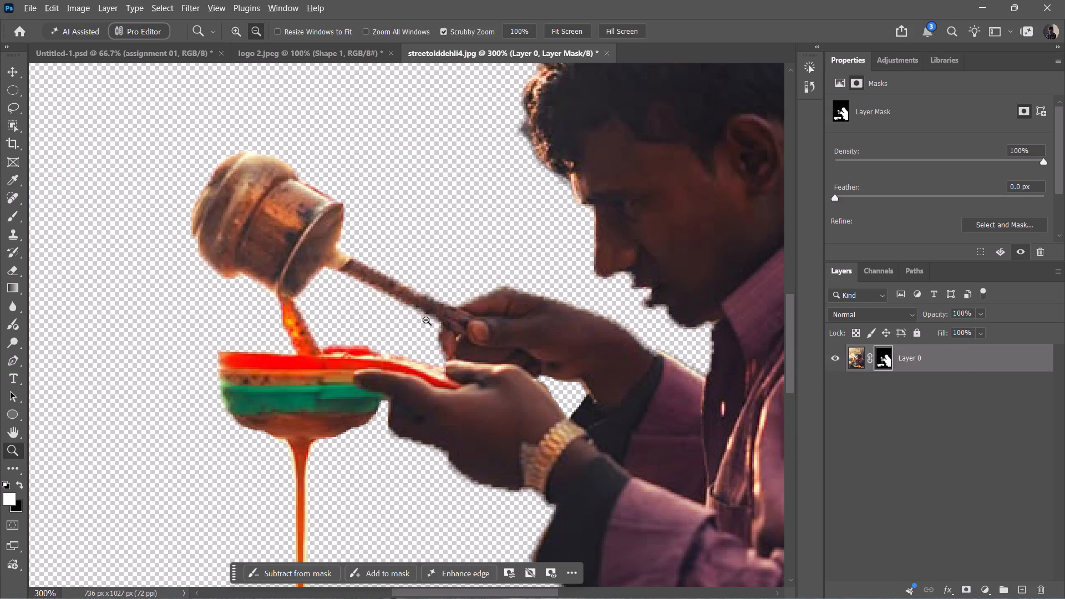
pyautogui.keyDown('alt'); pyautogui.tripleClick(426, 320); pyautogui.keyUp('alt')
pyautogui.click(425, 320)
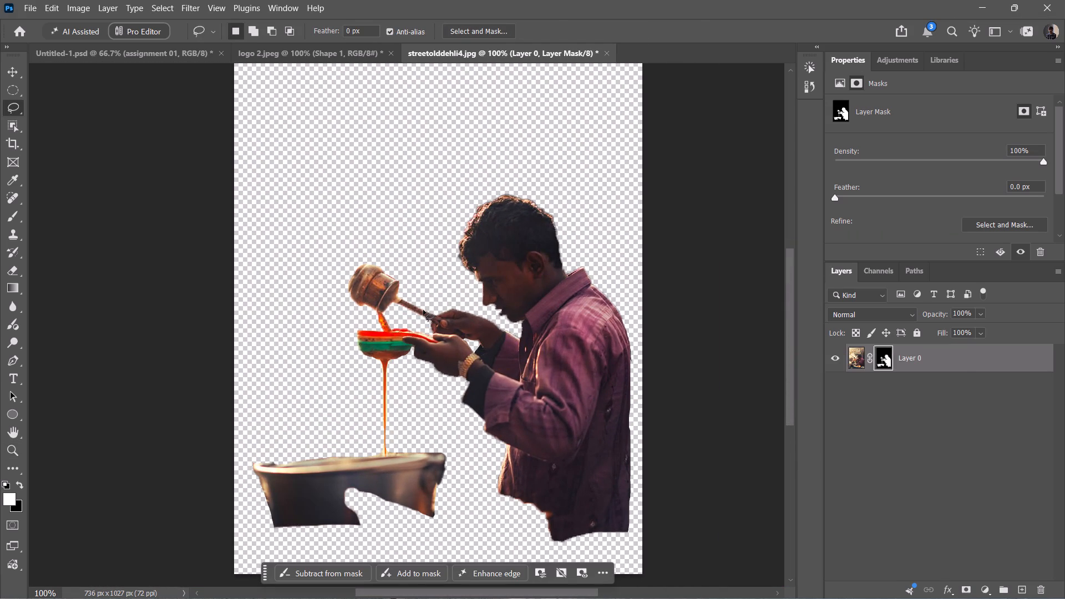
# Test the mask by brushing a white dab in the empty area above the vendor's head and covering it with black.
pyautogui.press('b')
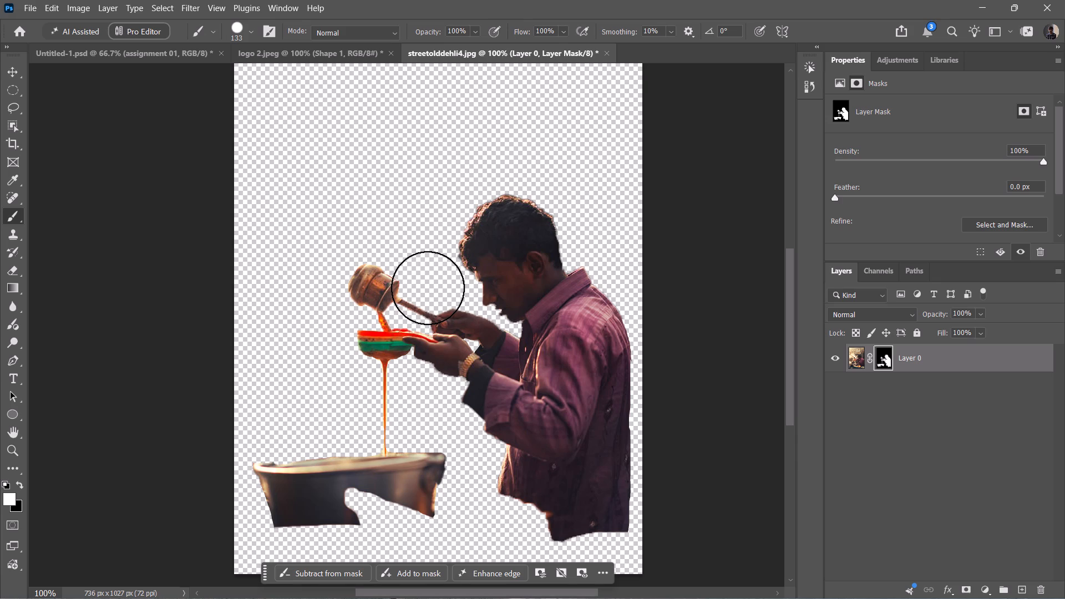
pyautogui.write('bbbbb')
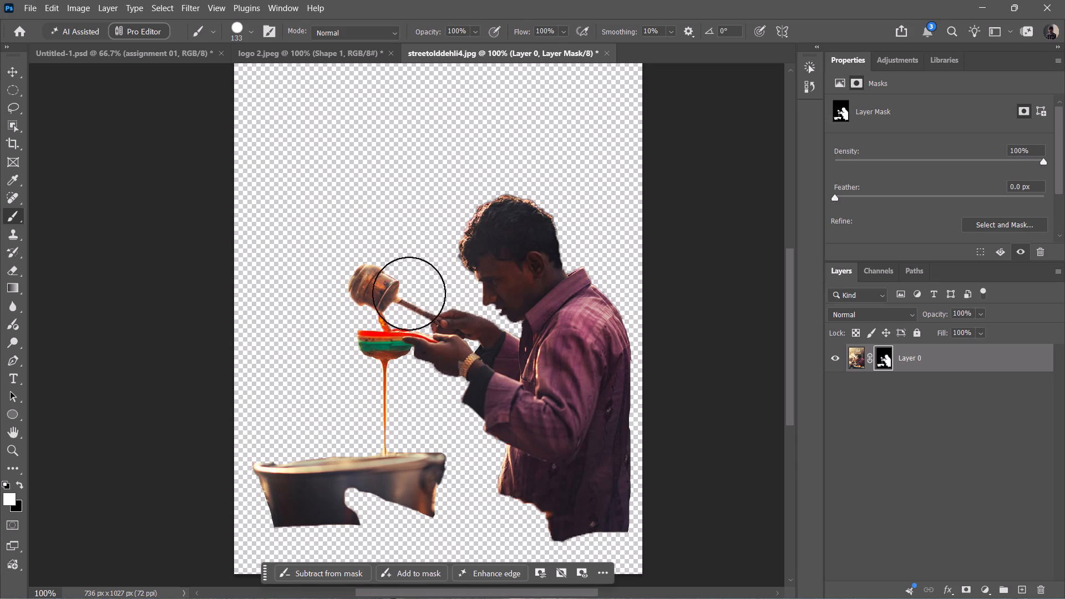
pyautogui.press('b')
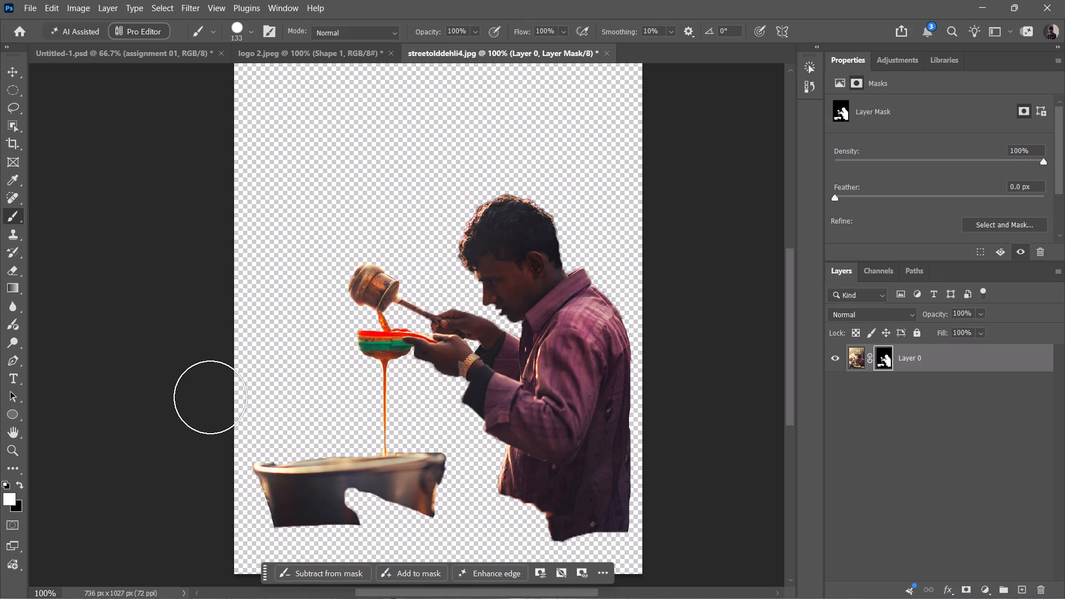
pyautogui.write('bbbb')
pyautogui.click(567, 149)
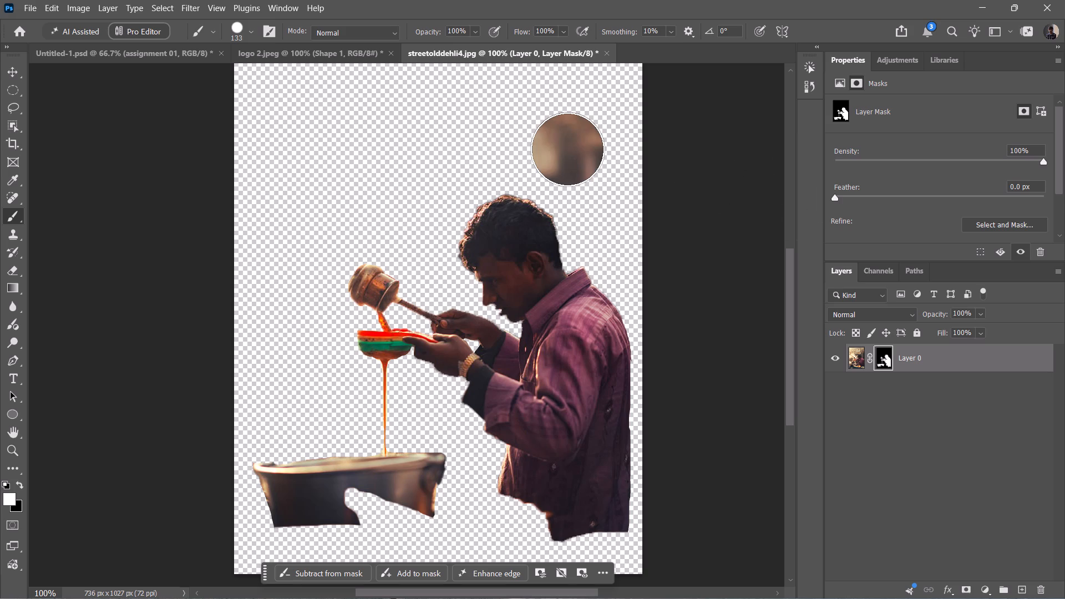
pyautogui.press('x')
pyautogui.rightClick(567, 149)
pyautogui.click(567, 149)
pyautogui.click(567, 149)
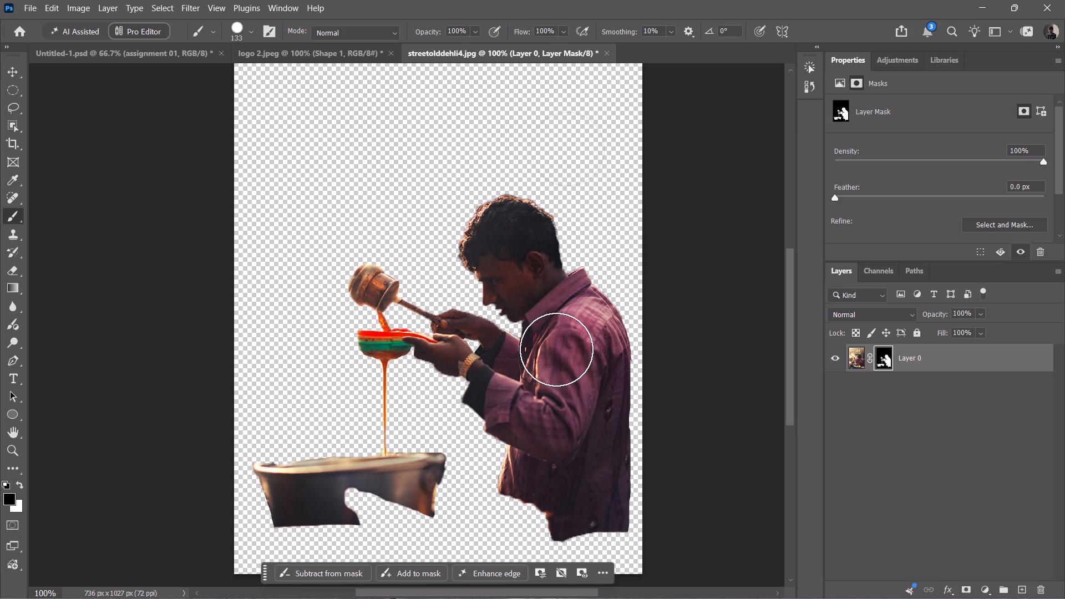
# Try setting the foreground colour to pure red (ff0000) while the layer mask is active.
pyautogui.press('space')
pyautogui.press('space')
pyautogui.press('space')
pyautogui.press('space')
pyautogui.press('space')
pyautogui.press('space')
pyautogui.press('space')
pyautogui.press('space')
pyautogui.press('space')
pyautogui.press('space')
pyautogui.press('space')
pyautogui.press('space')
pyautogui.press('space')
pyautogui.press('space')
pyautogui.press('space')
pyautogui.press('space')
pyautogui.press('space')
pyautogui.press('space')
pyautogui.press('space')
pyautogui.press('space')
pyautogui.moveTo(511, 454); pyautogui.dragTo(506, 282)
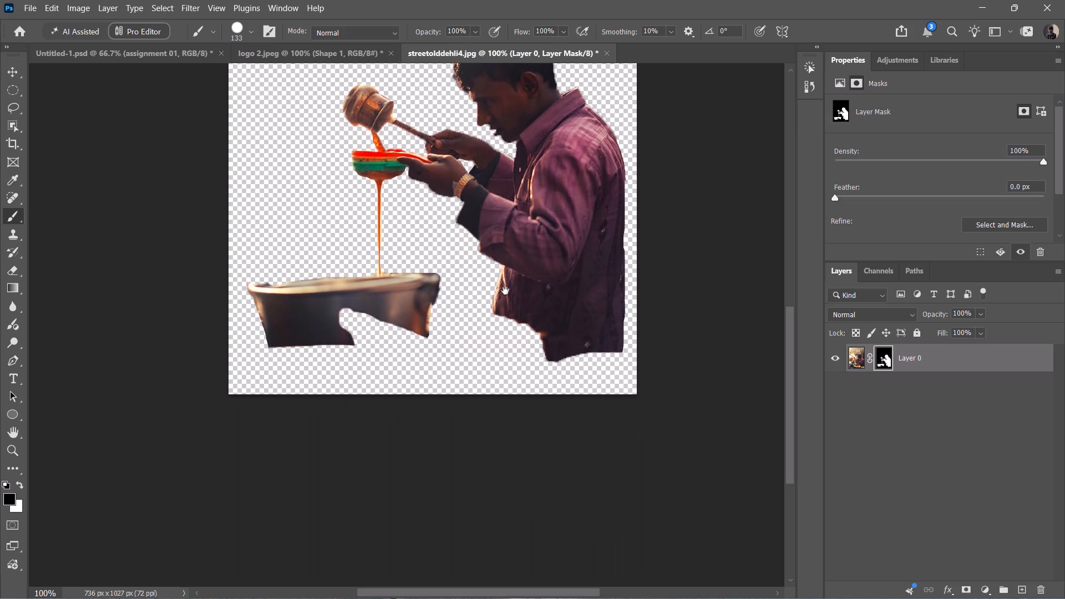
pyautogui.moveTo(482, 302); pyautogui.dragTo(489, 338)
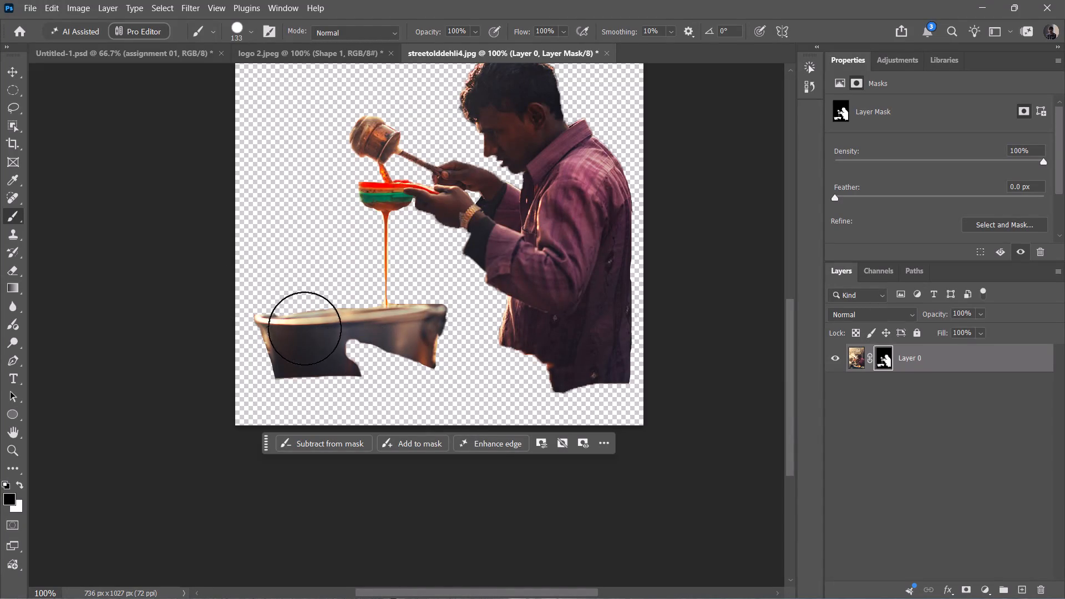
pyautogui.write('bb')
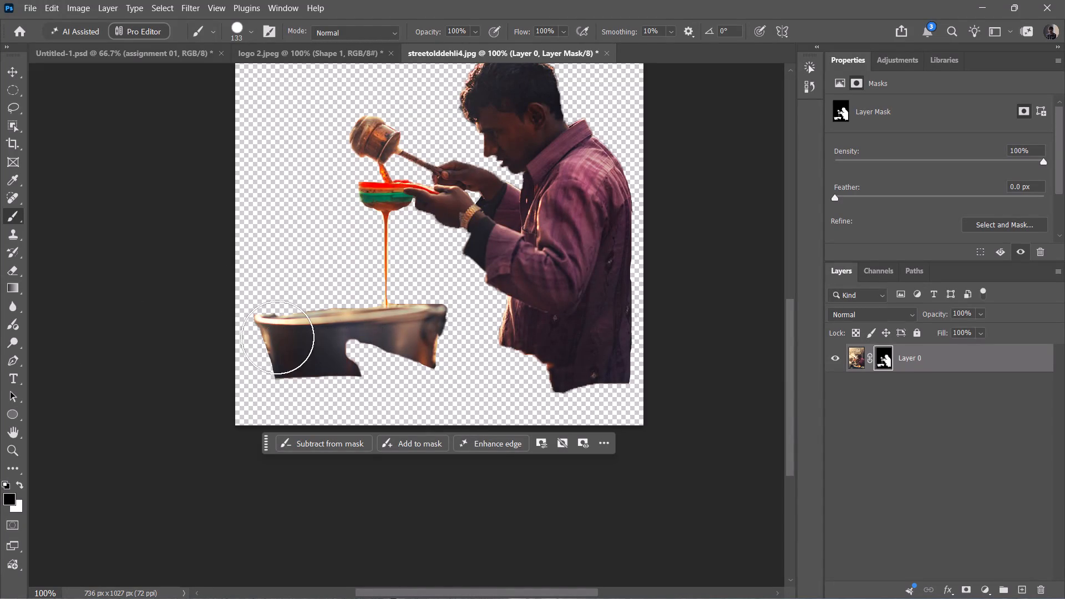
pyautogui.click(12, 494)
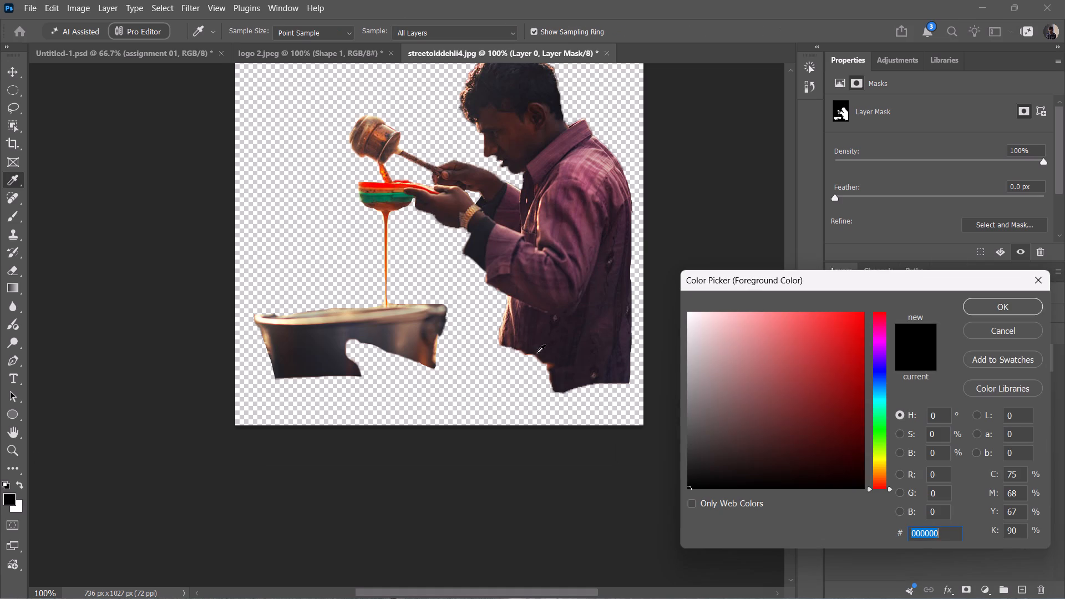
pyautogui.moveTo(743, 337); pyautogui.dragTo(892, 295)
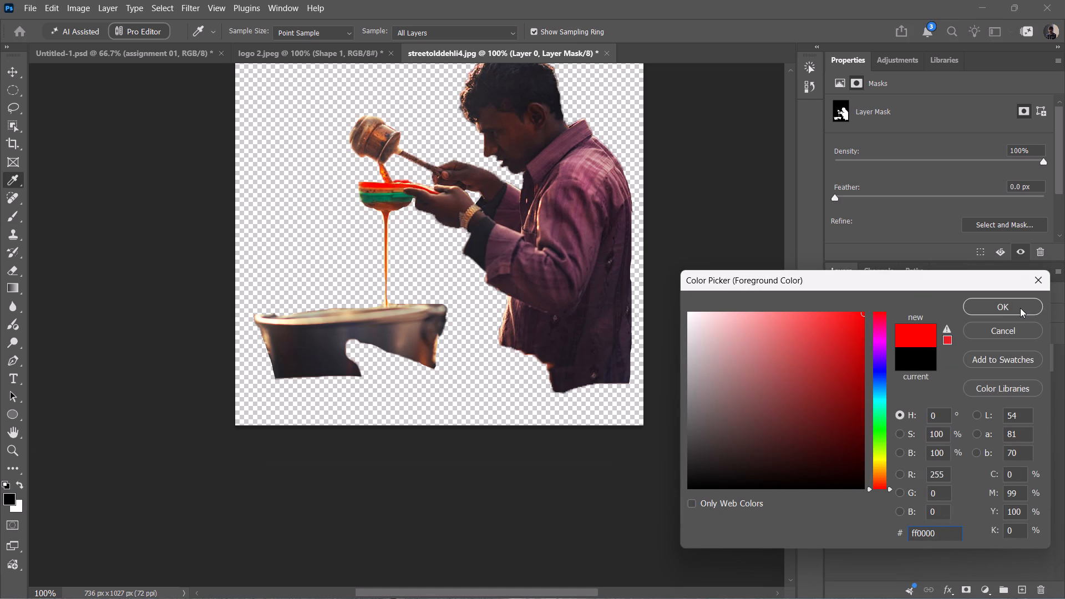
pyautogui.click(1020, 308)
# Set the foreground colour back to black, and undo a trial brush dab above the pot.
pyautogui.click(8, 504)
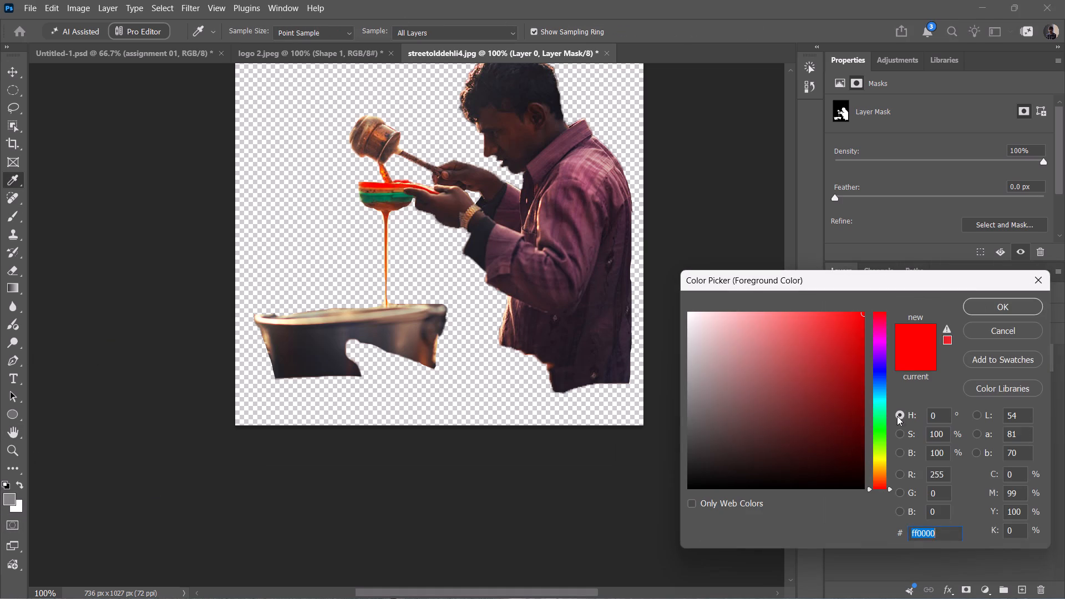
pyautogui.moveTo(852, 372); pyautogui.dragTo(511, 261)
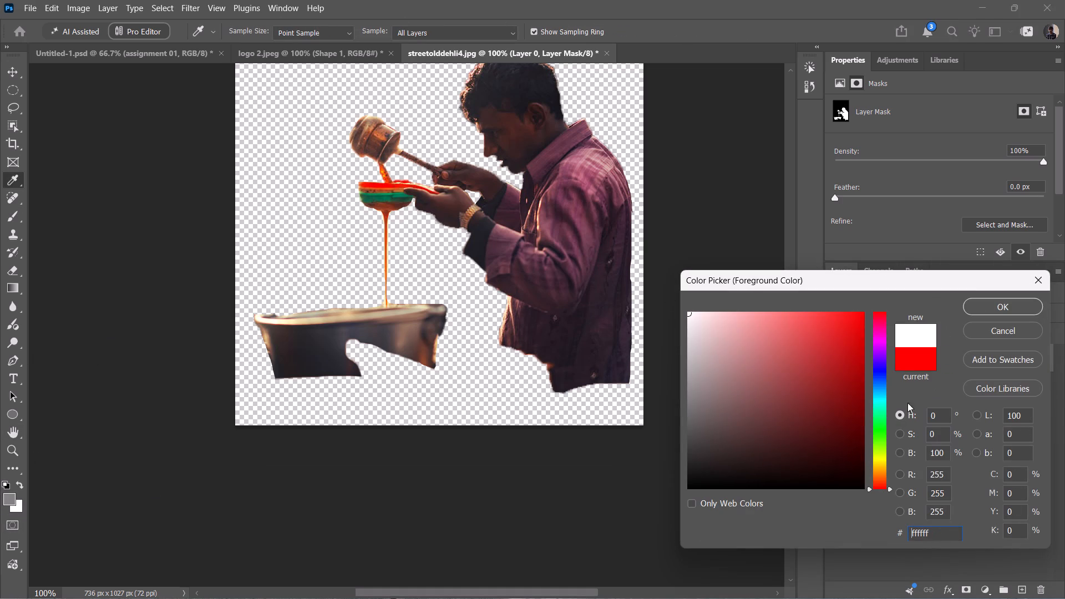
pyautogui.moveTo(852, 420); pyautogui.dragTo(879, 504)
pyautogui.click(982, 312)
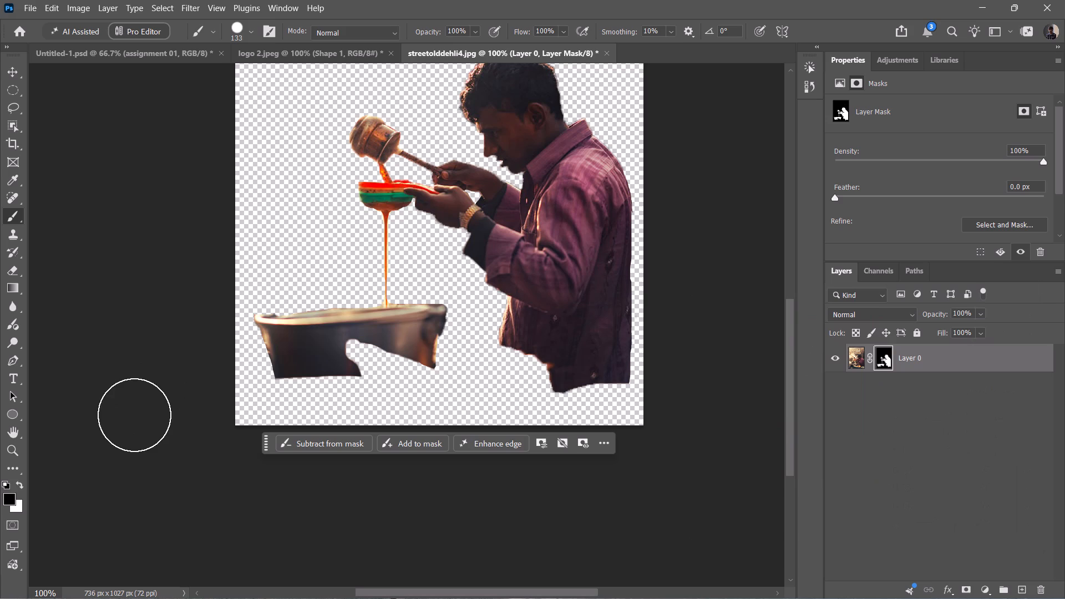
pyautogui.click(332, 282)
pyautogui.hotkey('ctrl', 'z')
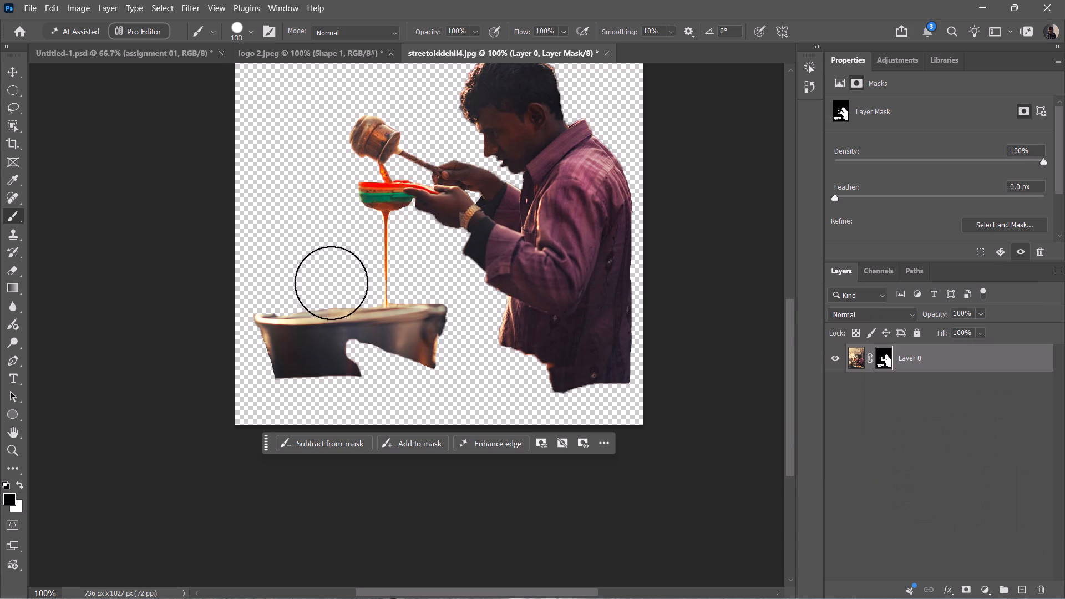
# Reduce the brush to 20 px and paint black on the mask at the upper-left edge of the pot's notch.
pyautogui.press('z')
pyautogui.press('z')
pyautogui.press('z')
pyautogui.press('z')
pyautogui.press('z')
pyautogui.press('z')
pyautogui.press('z')
pyautogui.press('z')
pyautogui.press('z')
pyautogui.press('z')
pyautogui.press('z')
pyautogui.press('z')
pyautogui.press('z')
pyautogui.doubleClick(375, 373)
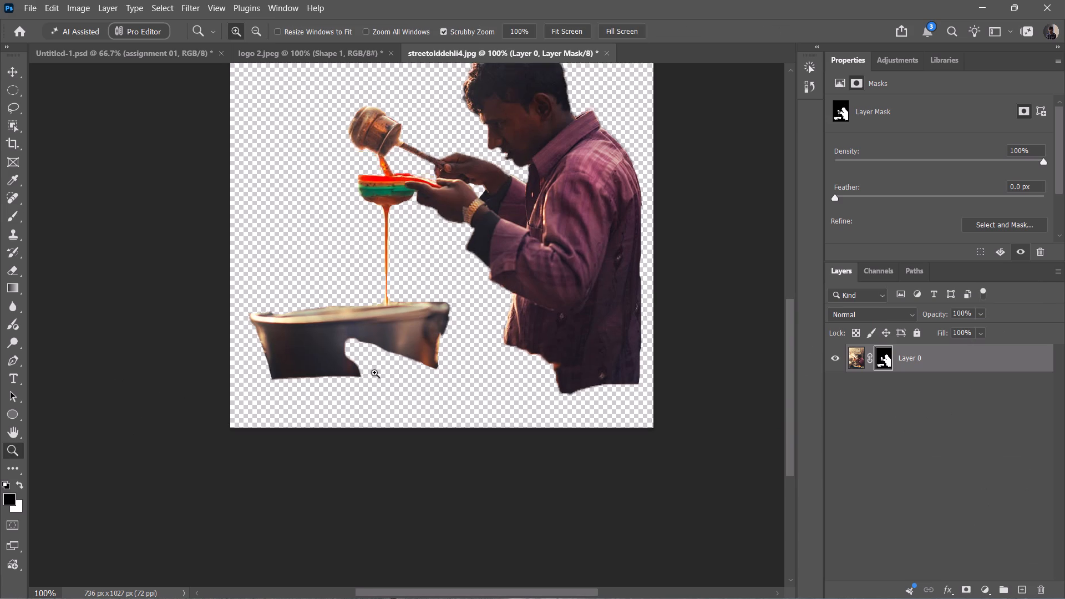
pyautogui.keyDown('alt'); pyautogui.moveTo(356, 337); pyautogui.dragTo(299, 334, button='right'); pyautogui.keyUp('alt')
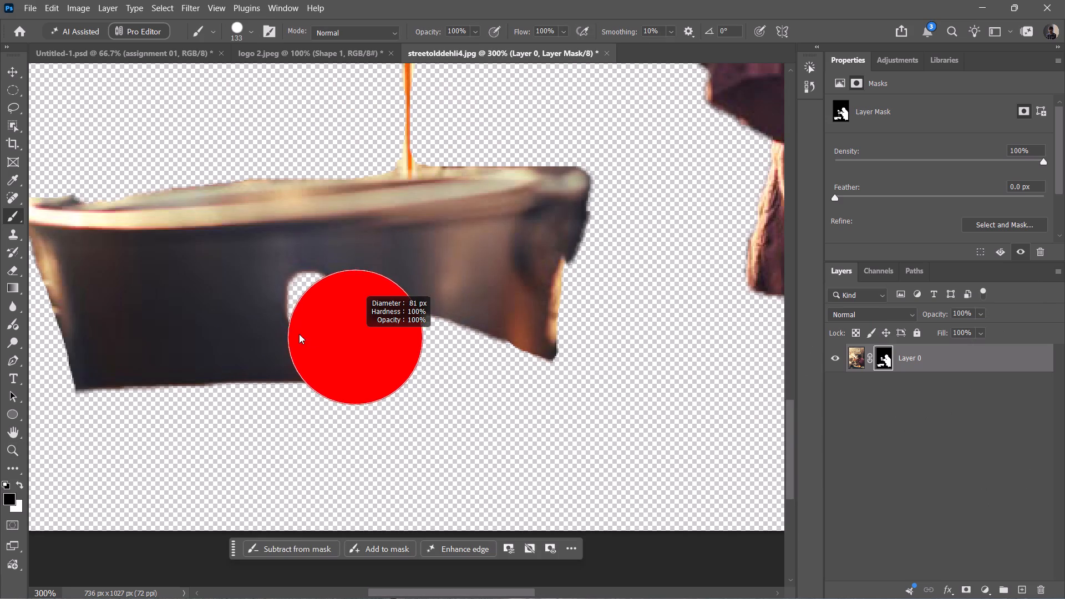
pyautogui.keyDown('alt'); pyautogui.moveTo(299, 334); pyautogui.dragTo(237, 335, button='right'); pyautogui.keyUp('alt')
pyautogui.moveTo(291, 304); pyautogui.dragTo(300, 291)
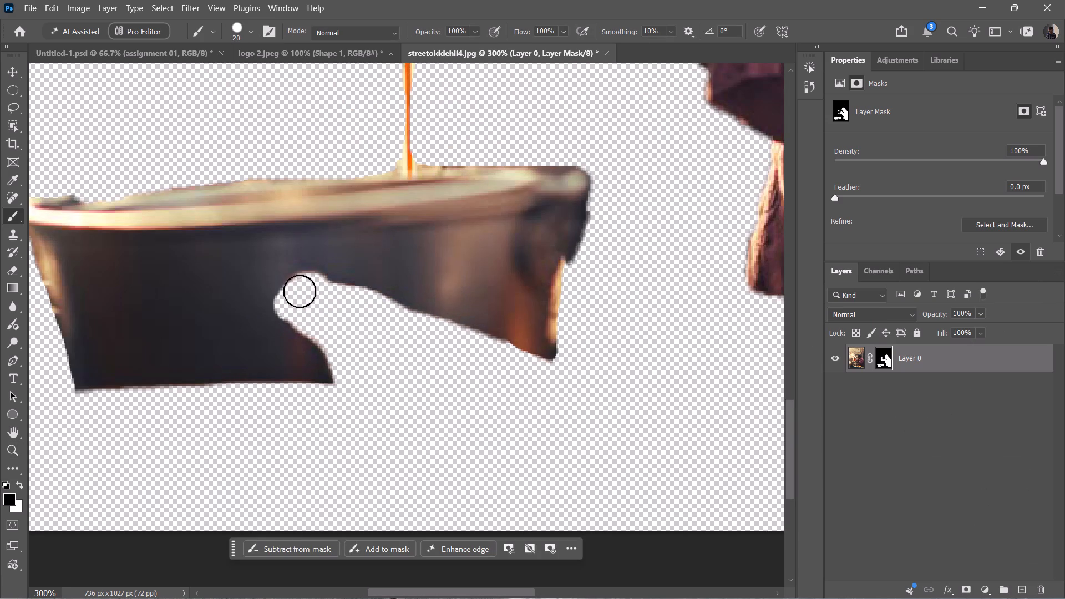
pyautogui.moveTo(300, 291); pyautogui.dragTo(301, 290)
# Paint white on the mask along the pot's notch and across its open bottom to reveal the hidden image.
pyautogui.press('x')
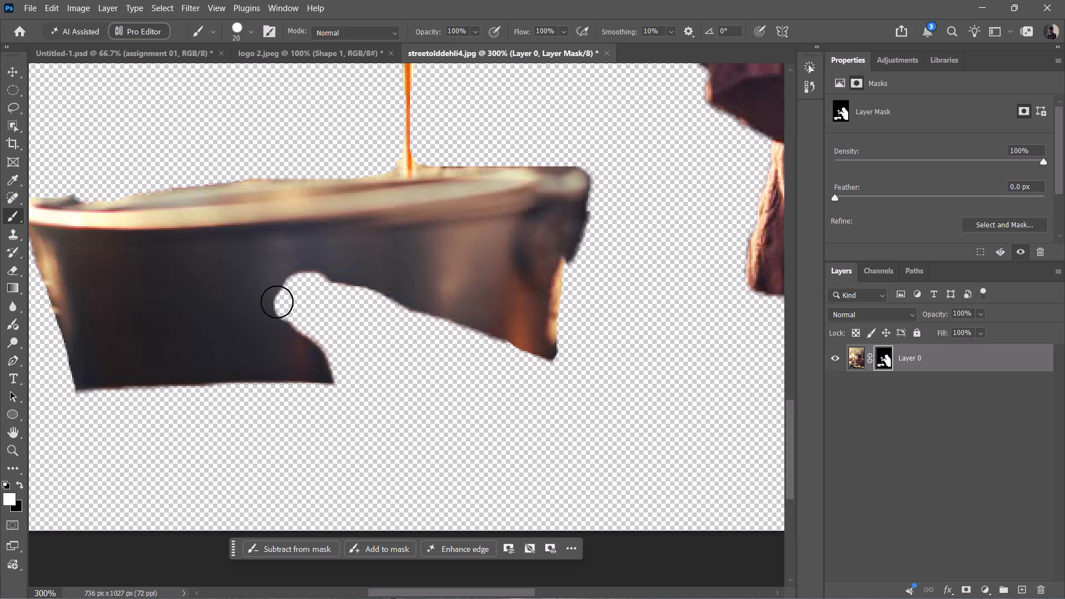
pyautogui.moveTo(270, 296); pyautogui.dragTo(324, 283)
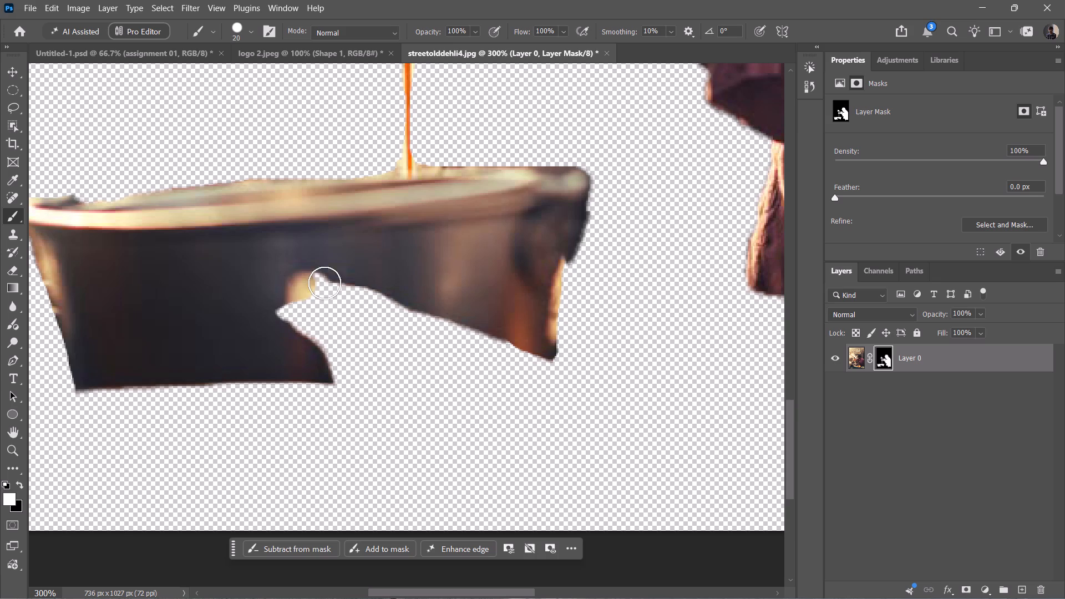
pyautogui.moveTo(324, 283); pyautogui.dragTo(336, 358)
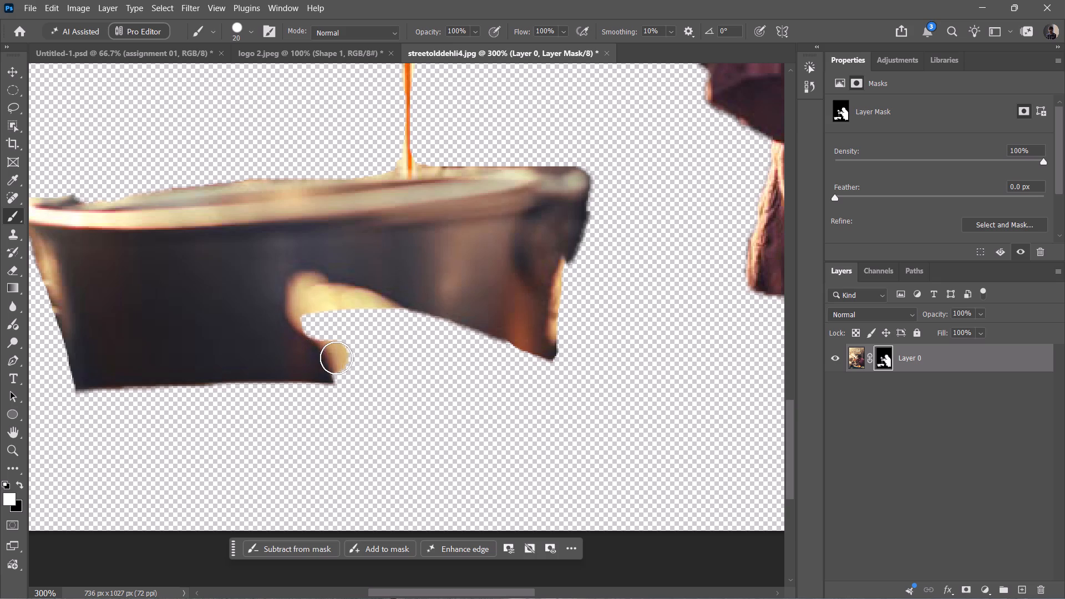
pyautogui.moveTo(336, 358); pyautogui.dragTo(422, 319)
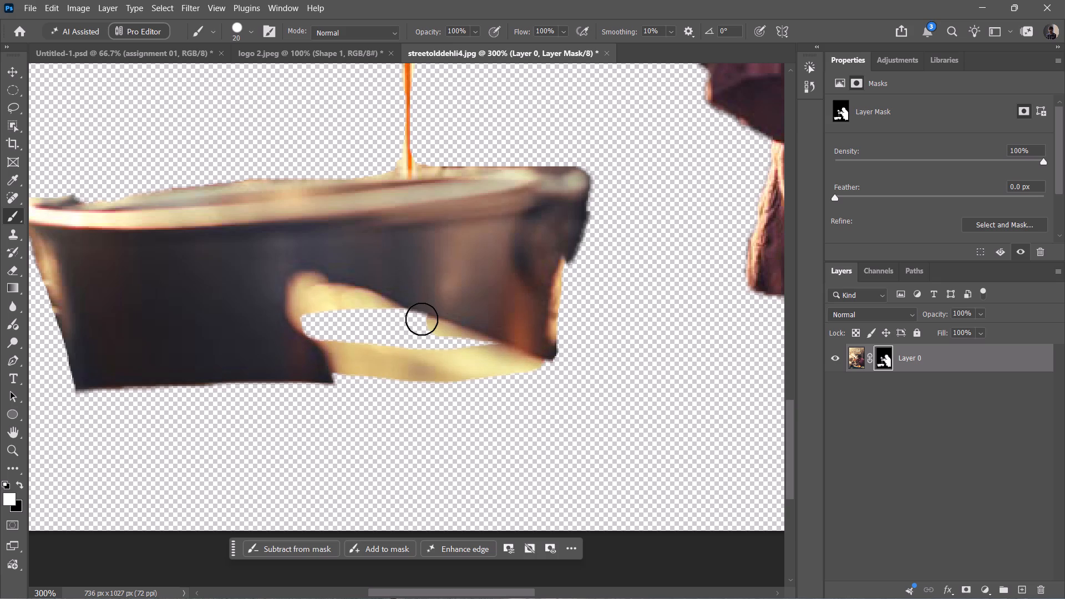
# Choose pure red (ff0000) as the foreground colour in the Color Picker.
pyautogui.write('xxxx')
pyautogui.click(11, 496)
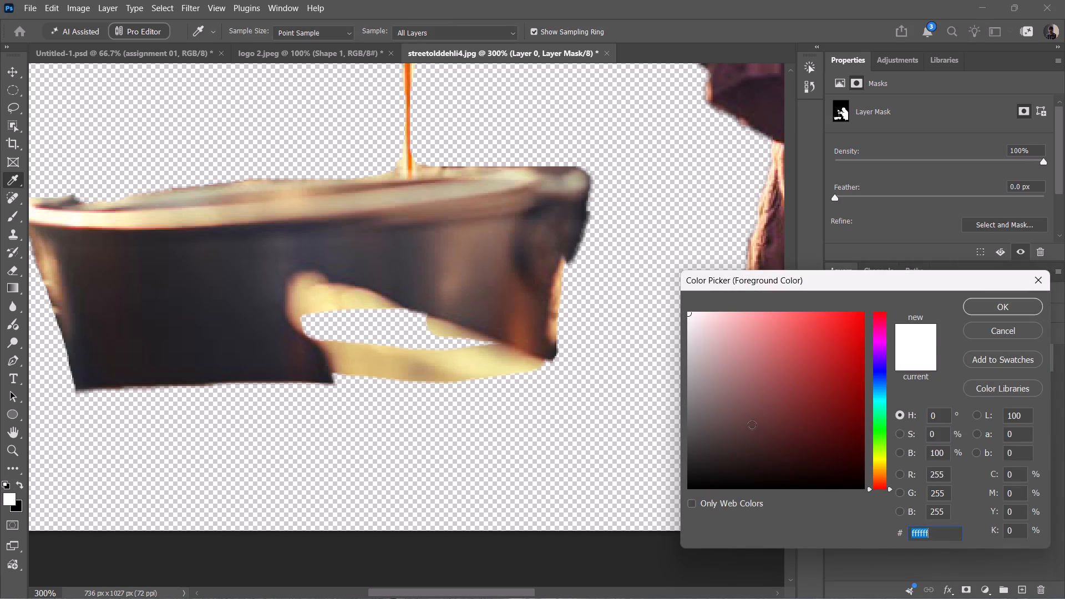
pyautogui.moveTo(752, 420); pyautogui.dragTo(938, 267)
pyautogui.doubleClick(972, 296)
pyautogui.click(972, 303)
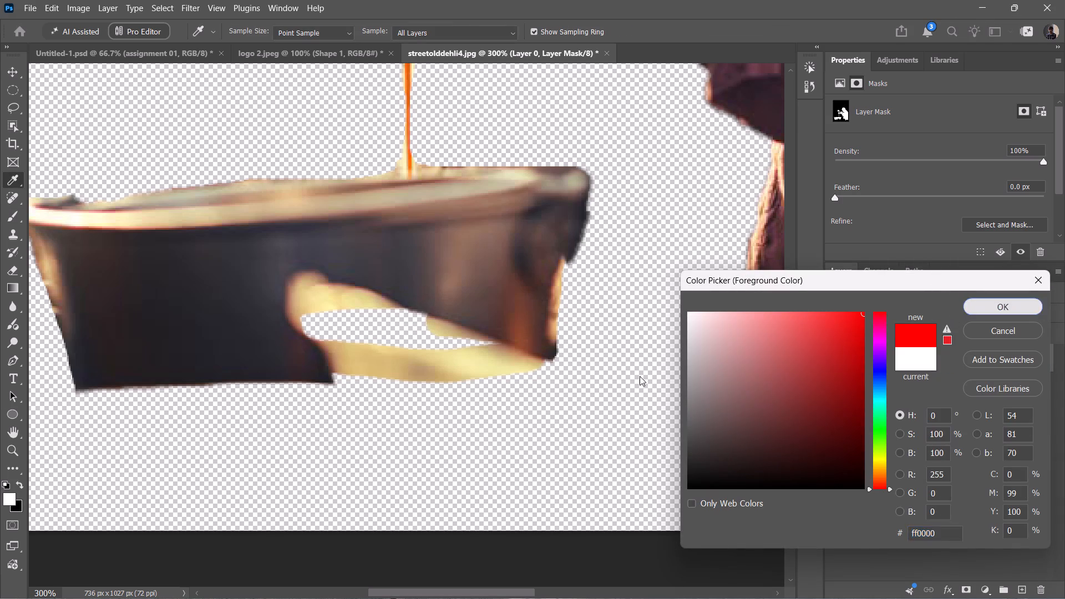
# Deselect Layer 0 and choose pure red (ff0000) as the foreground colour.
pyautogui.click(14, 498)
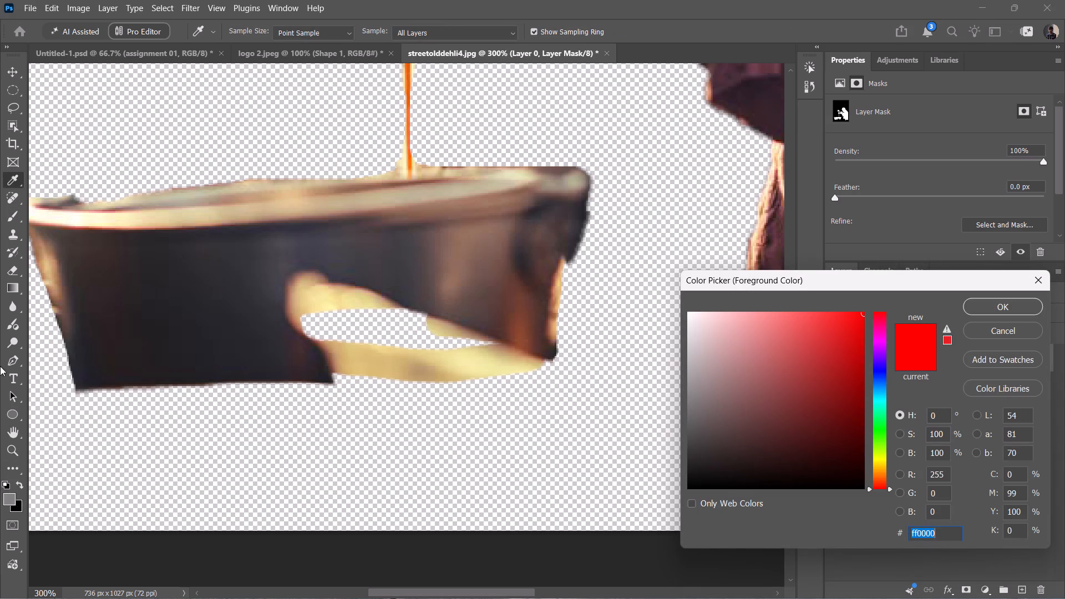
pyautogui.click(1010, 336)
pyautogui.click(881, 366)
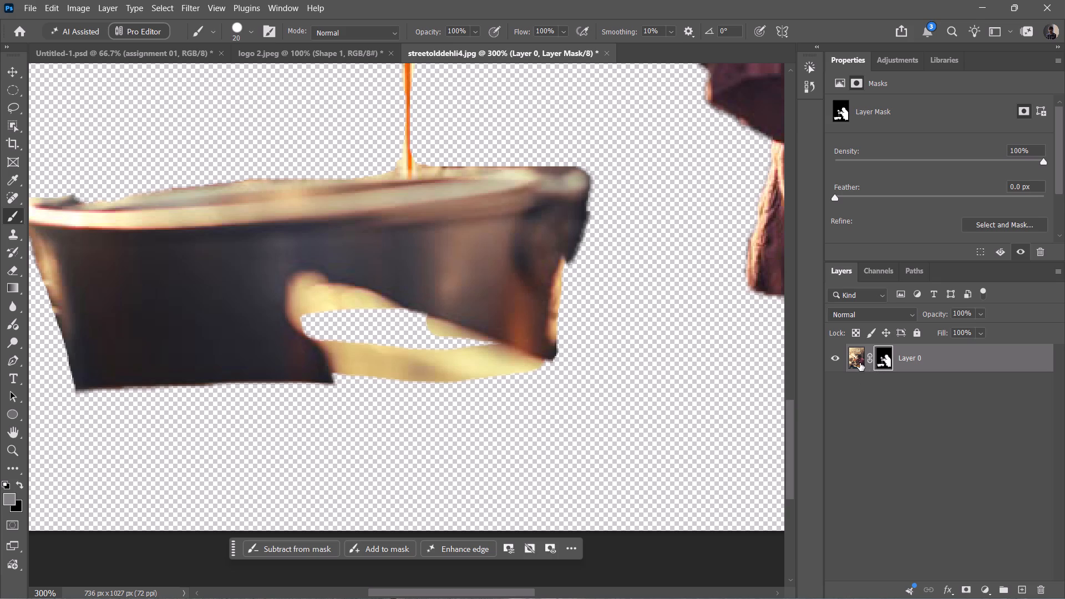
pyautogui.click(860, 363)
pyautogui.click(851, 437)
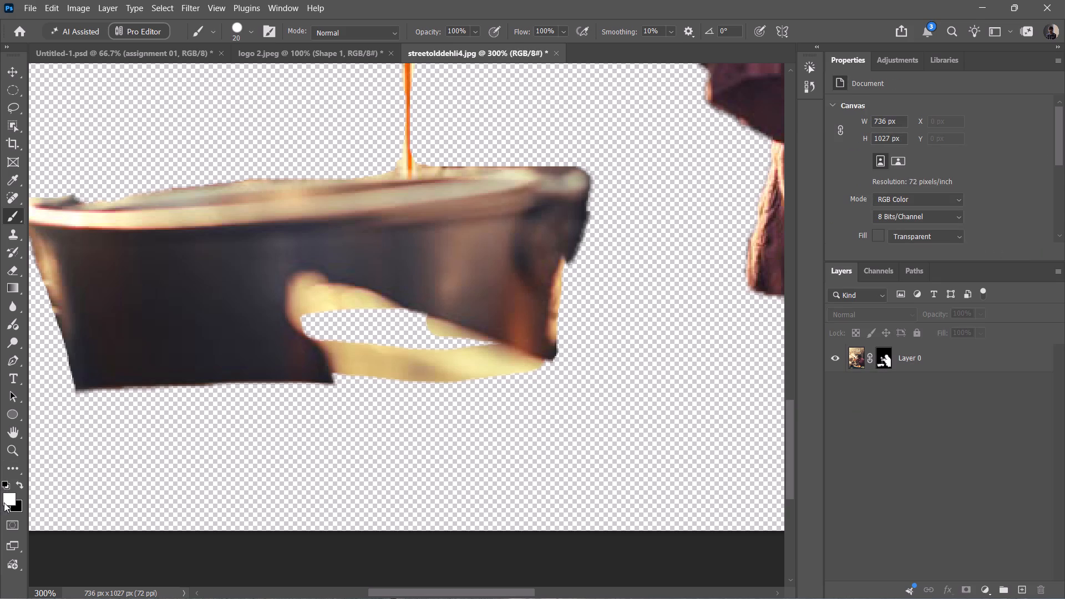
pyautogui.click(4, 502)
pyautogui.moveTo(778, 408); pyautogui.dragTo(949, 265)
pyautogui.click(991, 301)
# With Layer 0's mask active, set the foreground to white (ffffff) and paint over the pot's notch and open bottom to fill the gap.
pyautogui.click(883, 364)
pyautogui.click(4, 499)
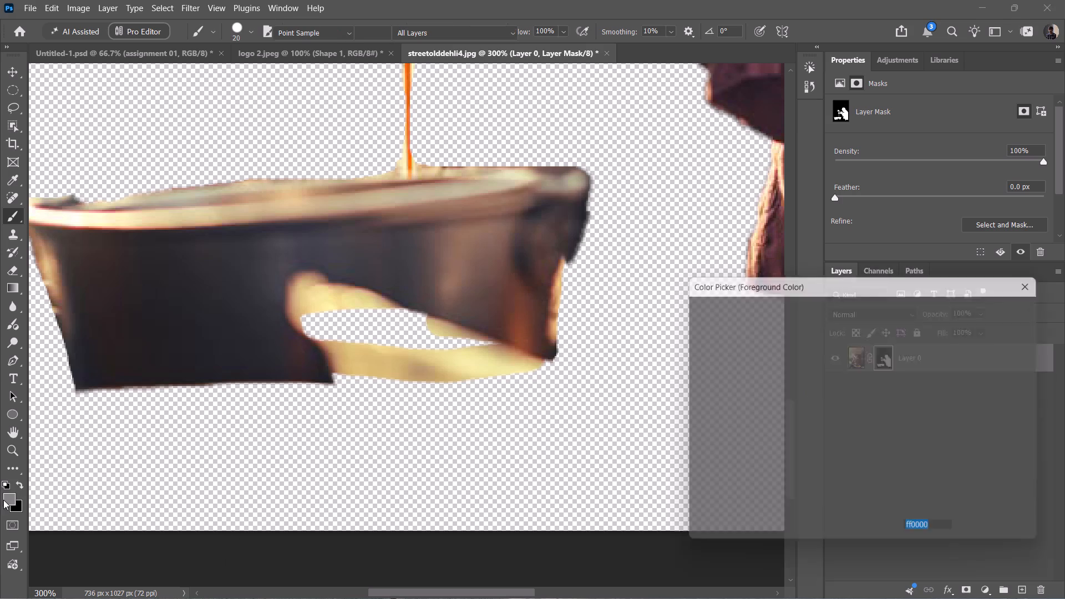
pyautogui.moveTo(764, 402); pyautogui.dragTo(556, 262)
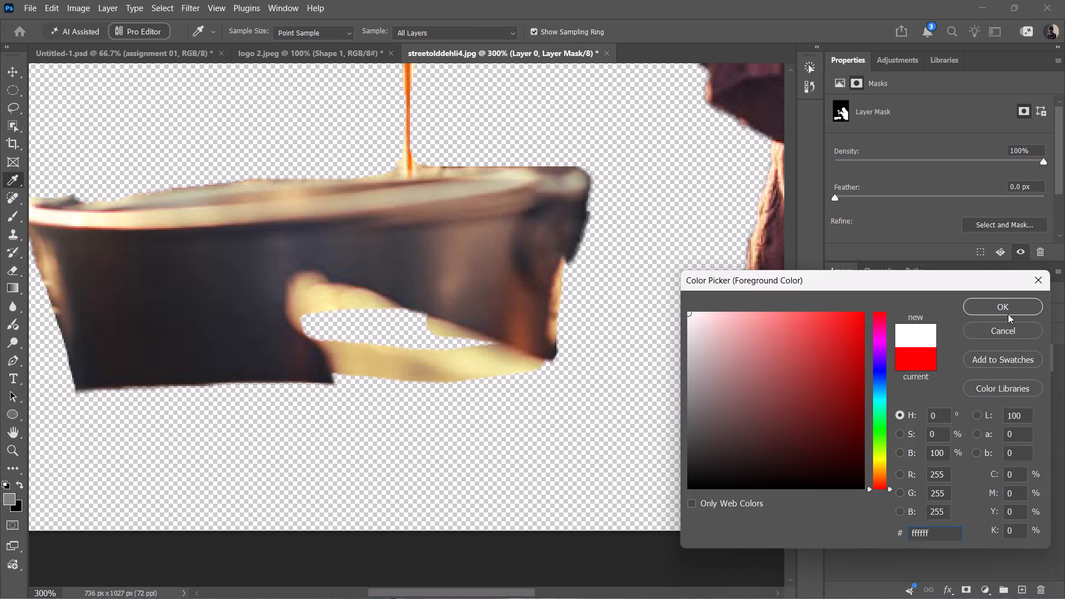
pyautogui.click(1008, 312)
pyautogui.moveTo(282, 313); pyautogui.dragTo(410, 340)
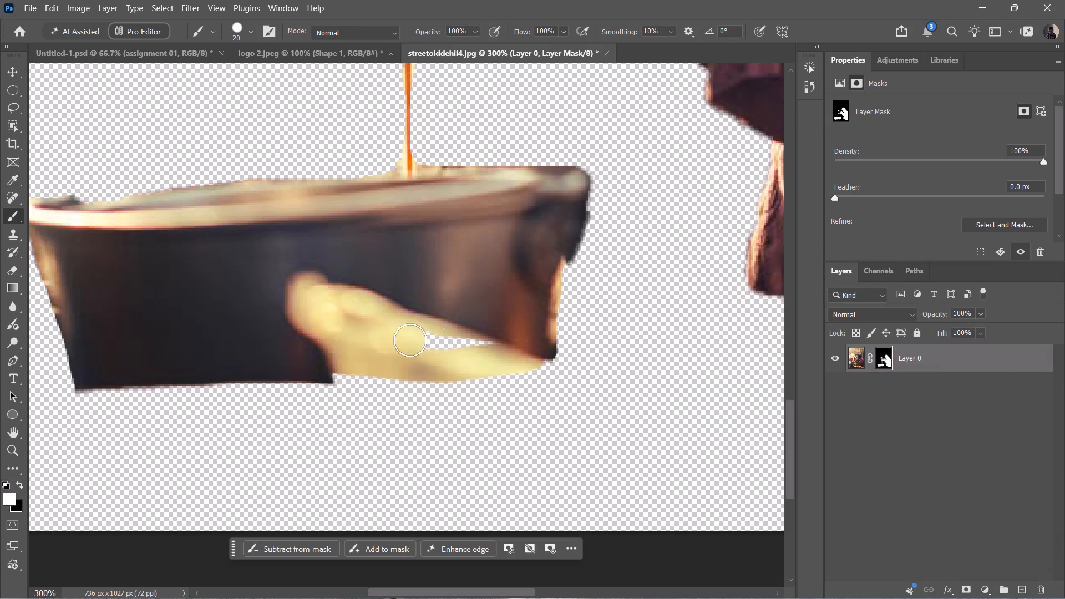
pyautogui.moveTo(410, 340); pyautogui.dragTo(503, 342)
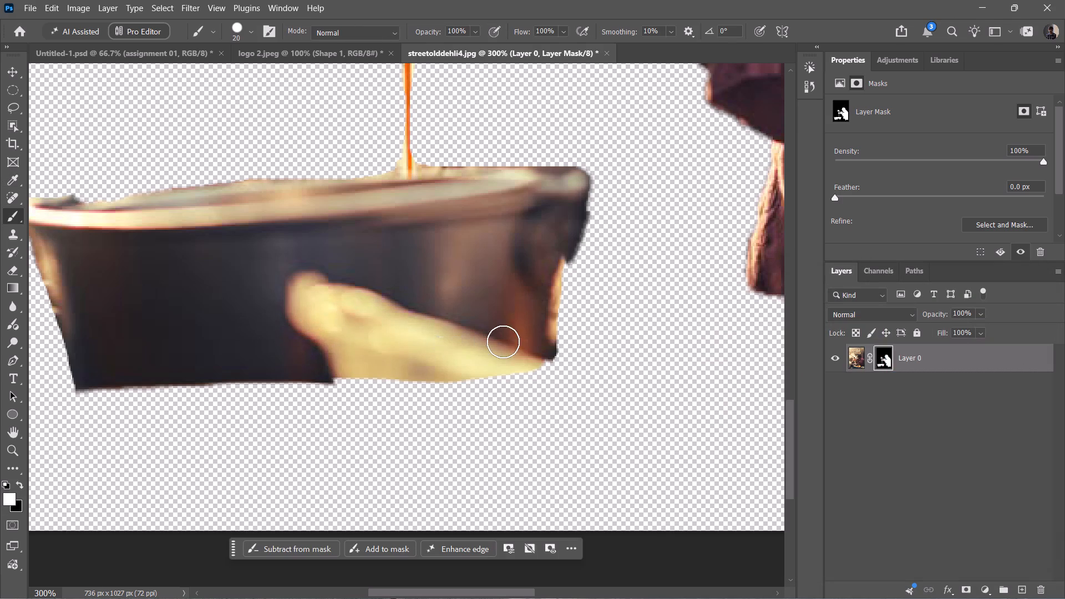
pyautogui.moveTo(503, 342); pyautogui.dragTo(106, 356)
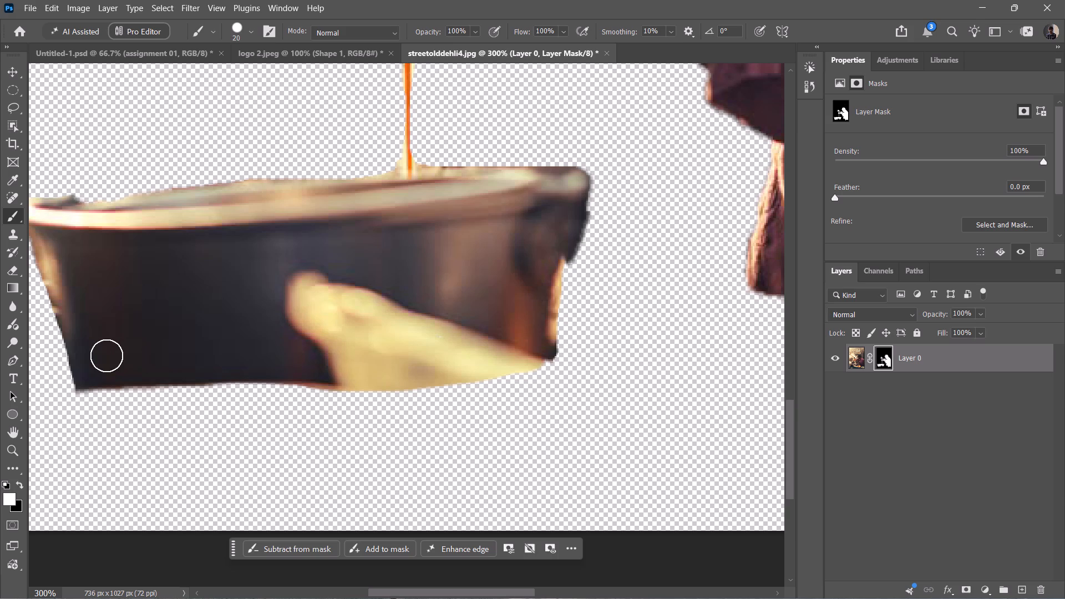
pyautogui.moveTo(106, 356); pyautogui.dragTo(98, 357)
# Set the brush to 68 px with 0% hardness and paint white on the mask along the pot's bottom edge.
pyautogui.press('space')
pyautogui.press('space')
pyautogui.press('space')
pyautogui.press('space')
pyautogui.press('space')
pyautogui.press('space')
pyautogui.press('space')
pyautogui.press('space')
pyautogui.press('space')
pyautogui.press('space')
pyautogui.moveTo(222, 388); pyautogui.dragTo(358, 402)
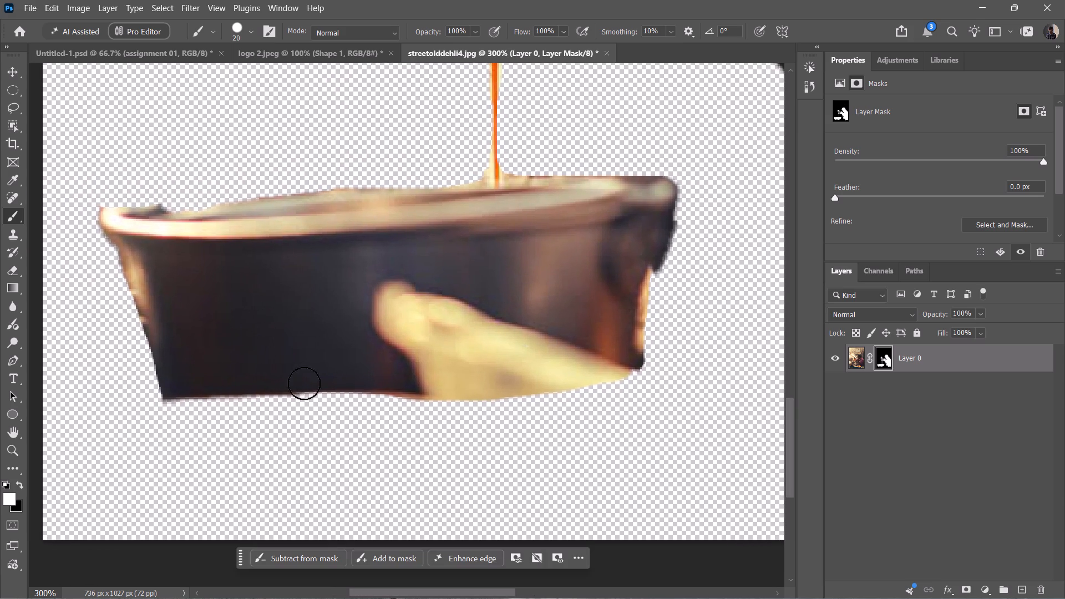
pyautogui.keyDown('alt'); pyautogui.moveTo(300, 390); pyautogui.dragTo(261, 0, button='right'); pyautogui.keyUp('alt')
pyautogui.keyDown('alt'); pyautogui.moveTo(369, 245); pyautogui.dragTo(137, 317, button='right'); pyautogui.keyUp('alt')
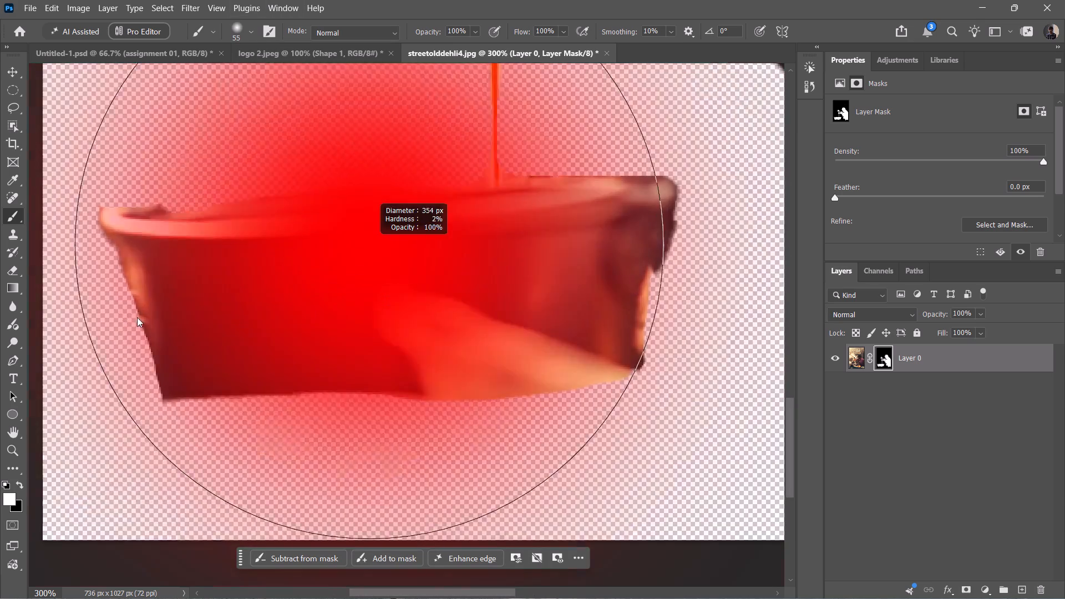
pyautogui.keyDown('alt'); pyautogui.moveTo(137, 317); pyautogui.dragTo(470, 436, button='right'); pyautogui.keyUp('alt')
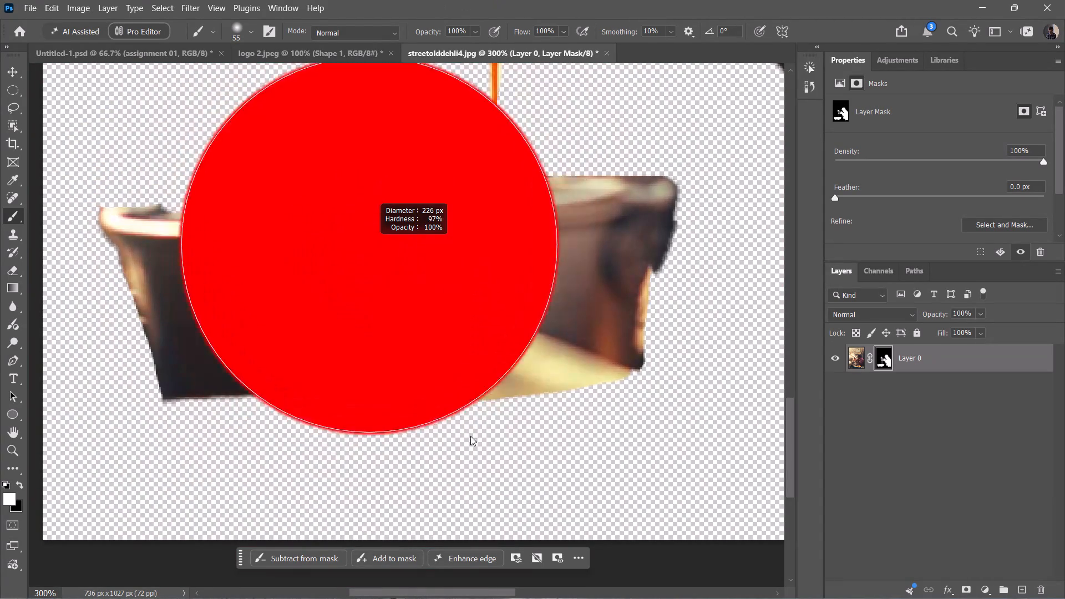
pyautogui.keyDown('alt'); pyautogui.moveTo(470, 436); pyautogui.dragTo(295, 127, button='right'); pyautogui.keyUp('alt')
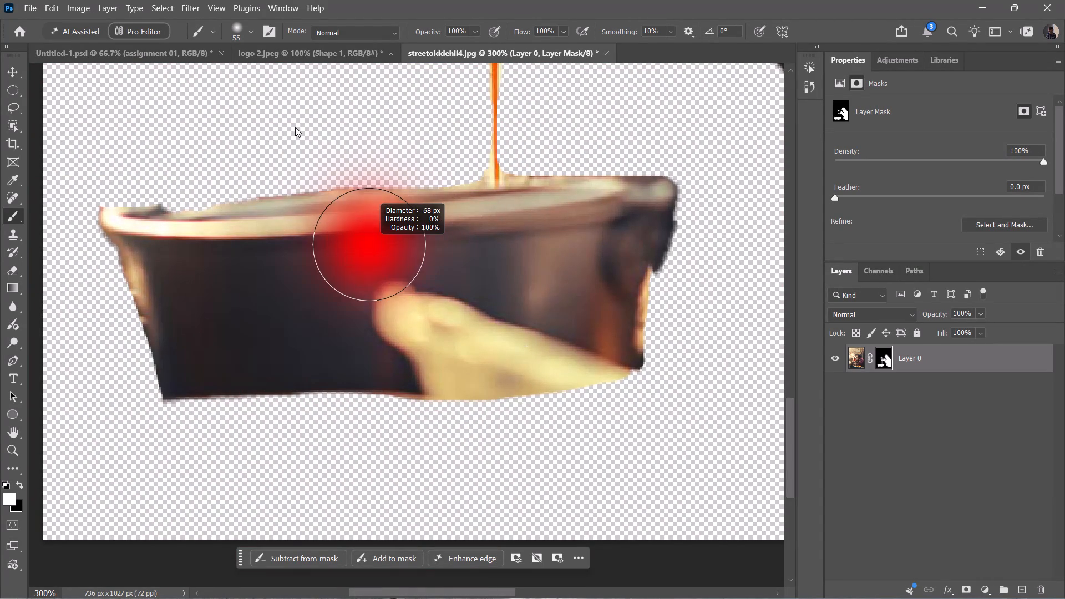
pyautogui.keyDown('alt'); pyautogui.moveTo(295, 127); pyautogui.dragTo(296, 127, button='right'); pyautogui.keyUp('alt')
pyautogui.click(204, 370)
pyautogui.click(247, 374)
pyautogui.click(275, 376)
pyautogui.click(321, 378)
pyautogui.moveTo(358, 380); pyautogui.dragTo(379, 383)
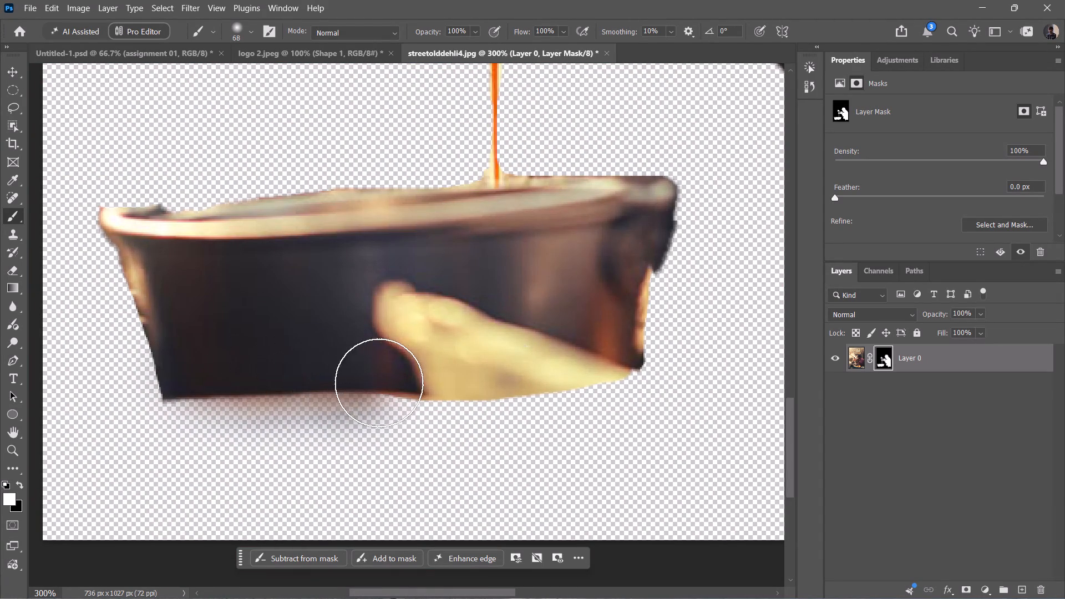
pyautogui.moveTo(379, 383); pyautogui.dragTo(380, 383)
pyautogui.moveTo(396, 383); pyautogui.dragTo(426, 383)
pyautogui.moveTo(460, 384); pyautogui.dragTo(496, 384)
pyautogui.moveTo(540, 380); pyautogui.dragTo(554, 376)
pyautogui.moveTo(569, 373); pyautogui.dragTo(575, 370)
pyautogui.click(589, 361)
# Paint soft white on the mask back along the pot's bottom edge and around its lower-left corner.
pyautogui.moveTo(557, 370); pyautogui.dragTo(414, 384)
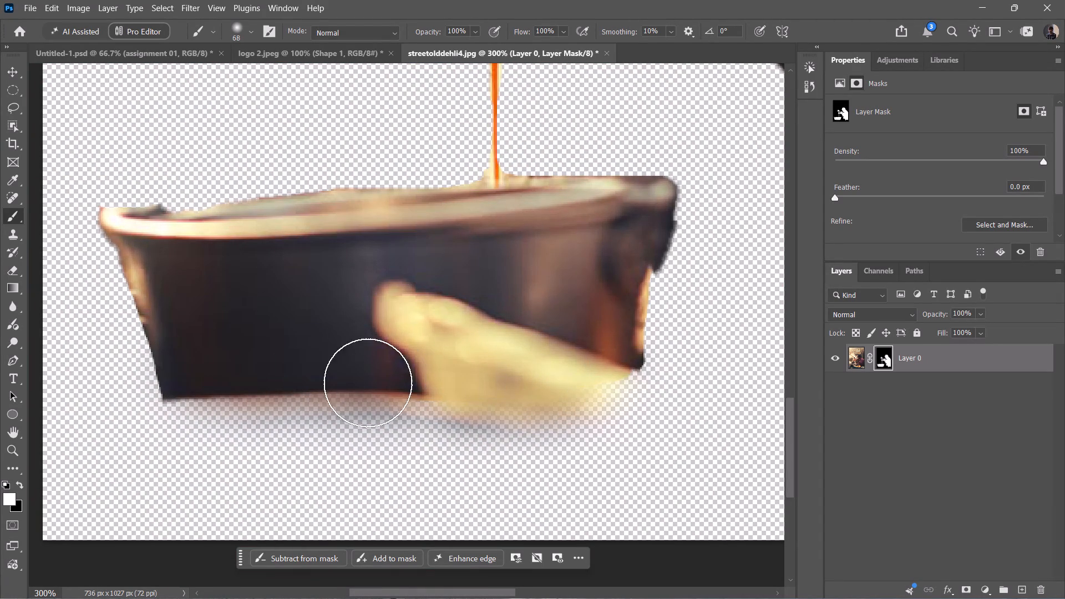
pyautogui.moveTo(363, 383); pyautogui.dragTo(243, 373)
pyautogui.moveTo(220, 371); pyautogui.dragTo(173, 375)
pyautogui.click(169, 377)
pyautogui.moveTo(191, 381); pyautogui.dragTo(224, 388)
pyautogui.moveTo(282, 400); pyautogui.dragTo(366, 402)
# Paint soft white on the mask beside the pot's right edge, undoing the long stroke and the dab at the upper-right rim.
pyautogui.moveTo(633, 272); pyautogui.dragTo(635, 317)
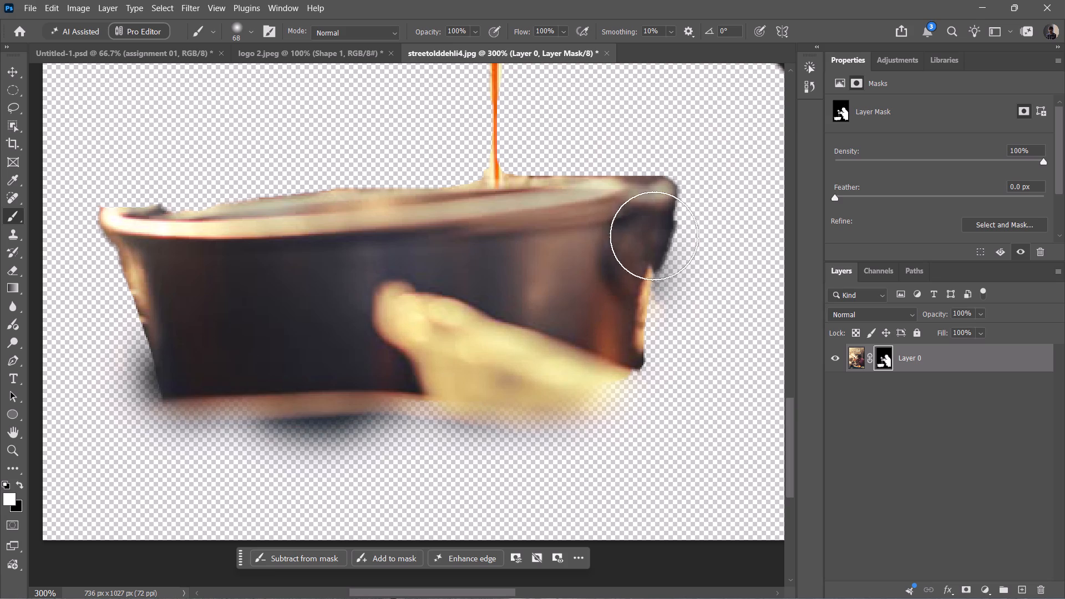
pyautogui.moveTo(665, 182); pyautogui.dragTo(657, 361)
pyautogui.hotkey('ctrl', 'z')
pyautogui.click(645, 322)
pyautogui.click(645, 219)
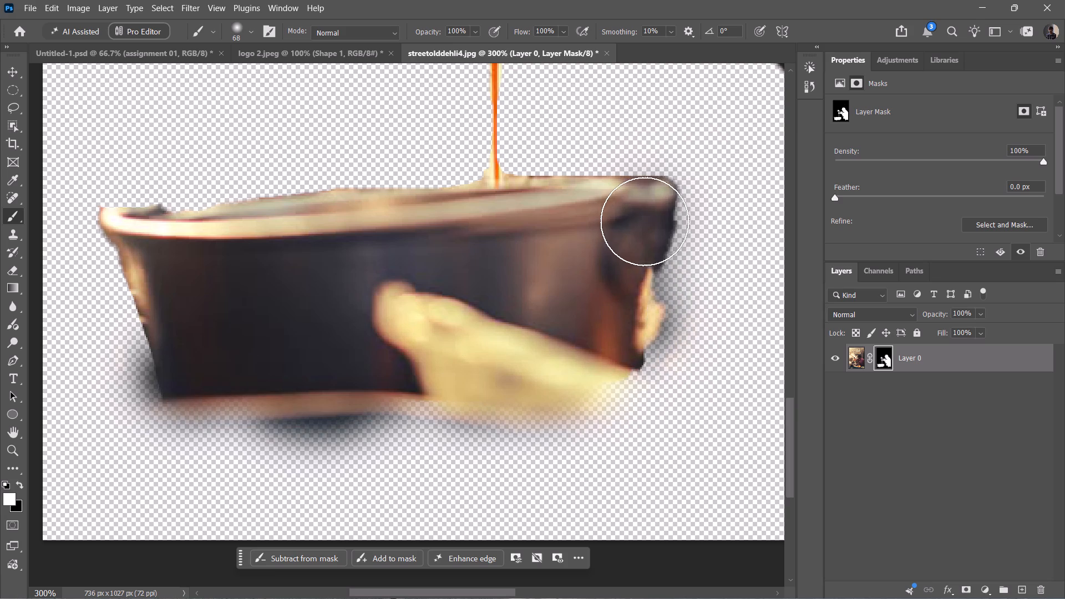
pyautogui.hotkey('ctrl', 'z')
# Review the whole vendor and pot cutout on the transparent canvas.
pyautogui.press('z')
pyautogui.keyDown('alt'); pyautogui.click(410, 388); pyautogui.keyUp('alt')
pyautogui.keyDown('alt'); pyautogui.click(410, 389); pyautogui.keyUp('alt')
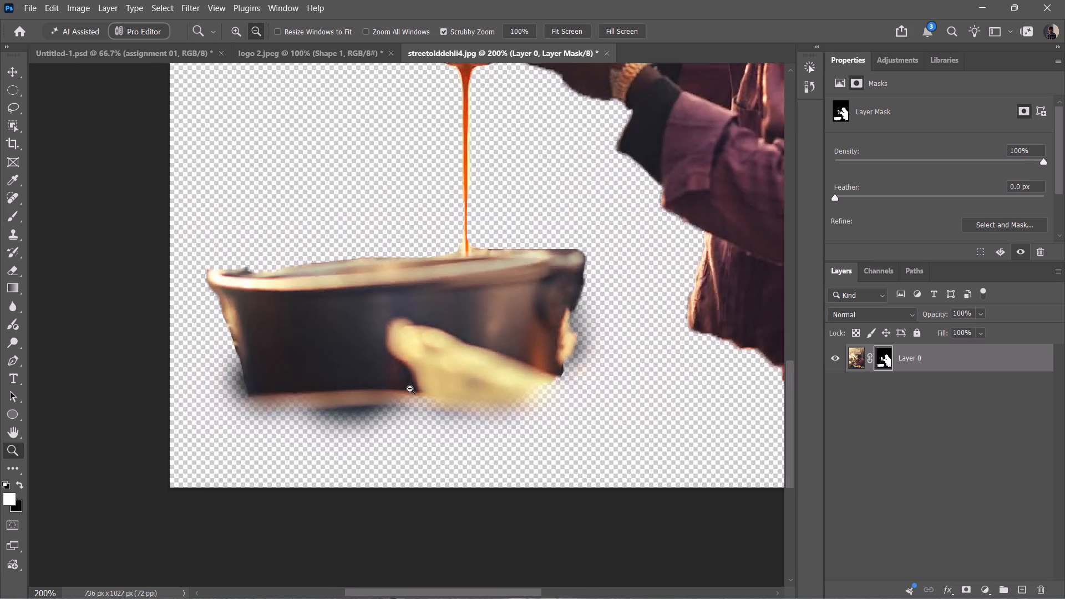
pyautogui.keyDown('alt'); pyautogui.click(410, 389); pyautogui.keyUp('alt')
pyautogui.press('space')
pyautogui.press('space')
pyautogui.press('space')
pyautogui.press('space')
pyautogui.press('space')
pyautogui.moveTo(417, 349); pyautogui.dragTo(272, 450)
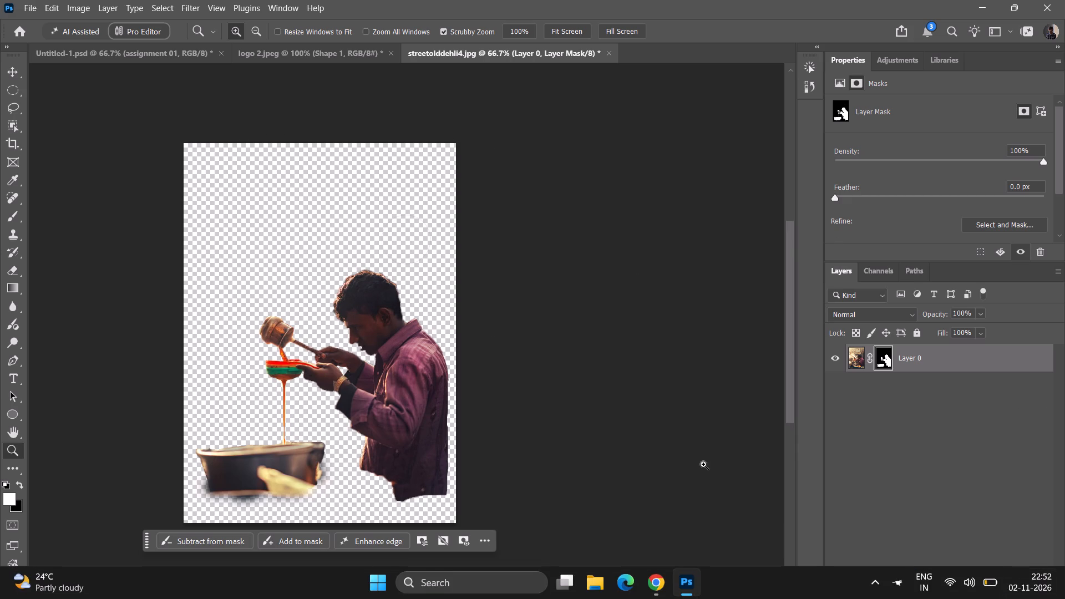
# Switch to Chrome and browse the related street photographs under the streetolddehli4 pin on Pinterest.
pyautogui.click(660, 593)
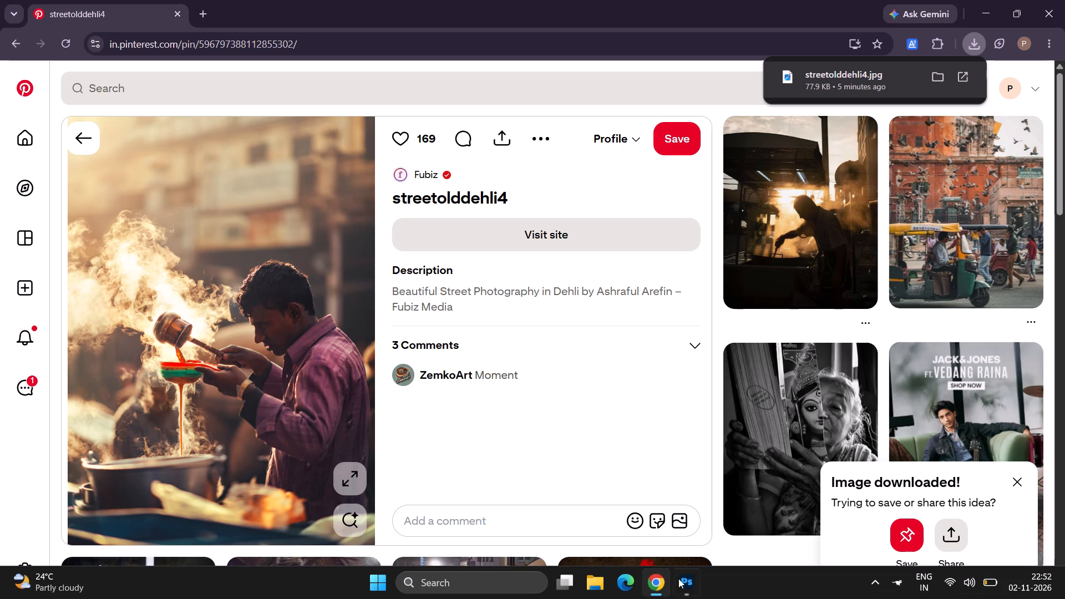
pyautogui.scroll(-3, 873, 381)
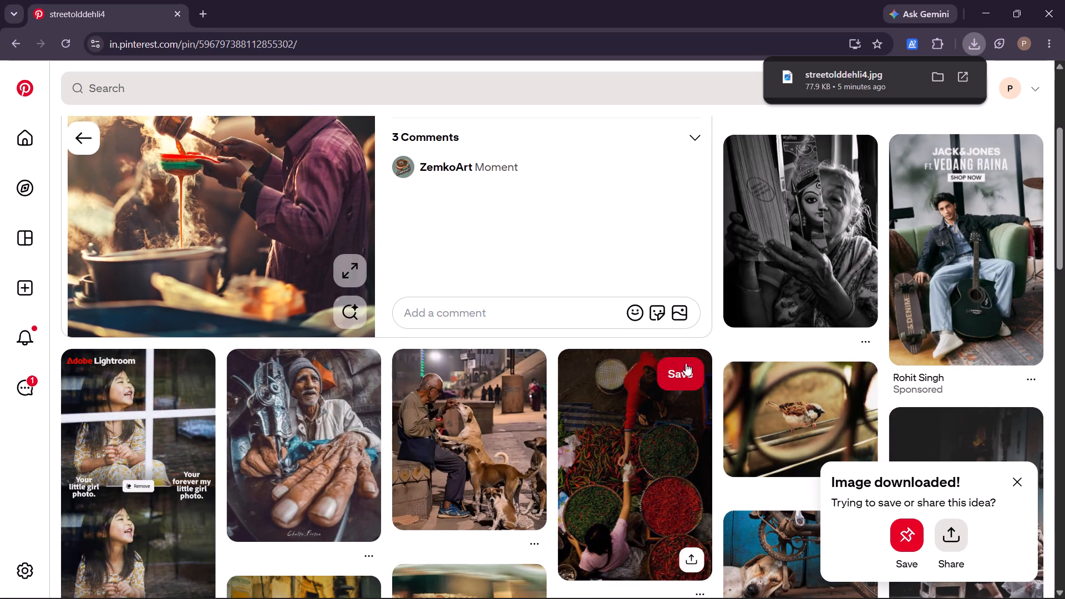
pyautogui.scroll(-1, 334, 407)
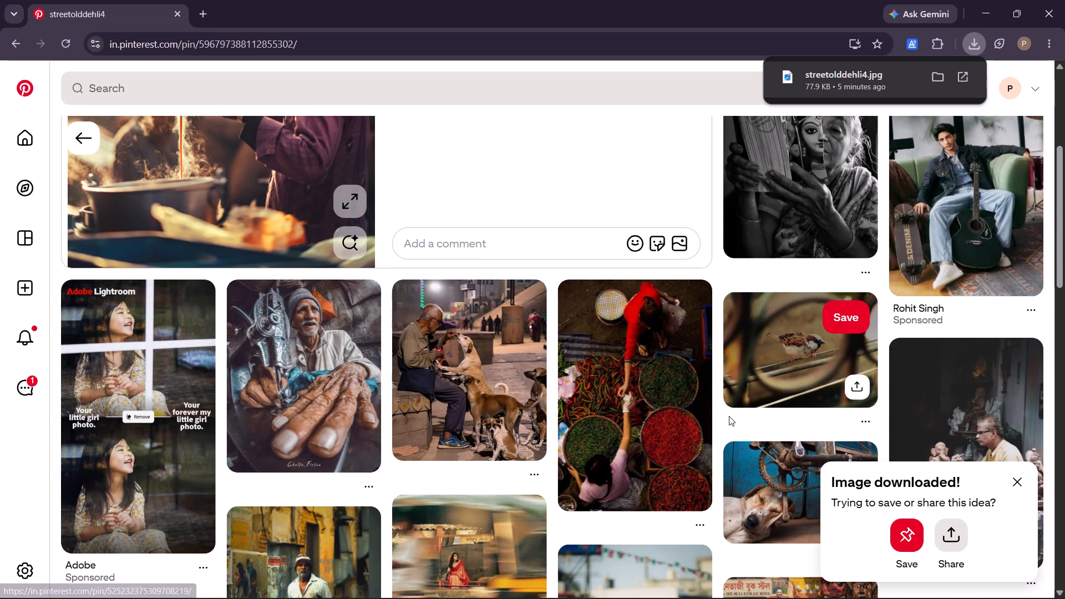
pyautogui.scroll(-4, 588, 419)
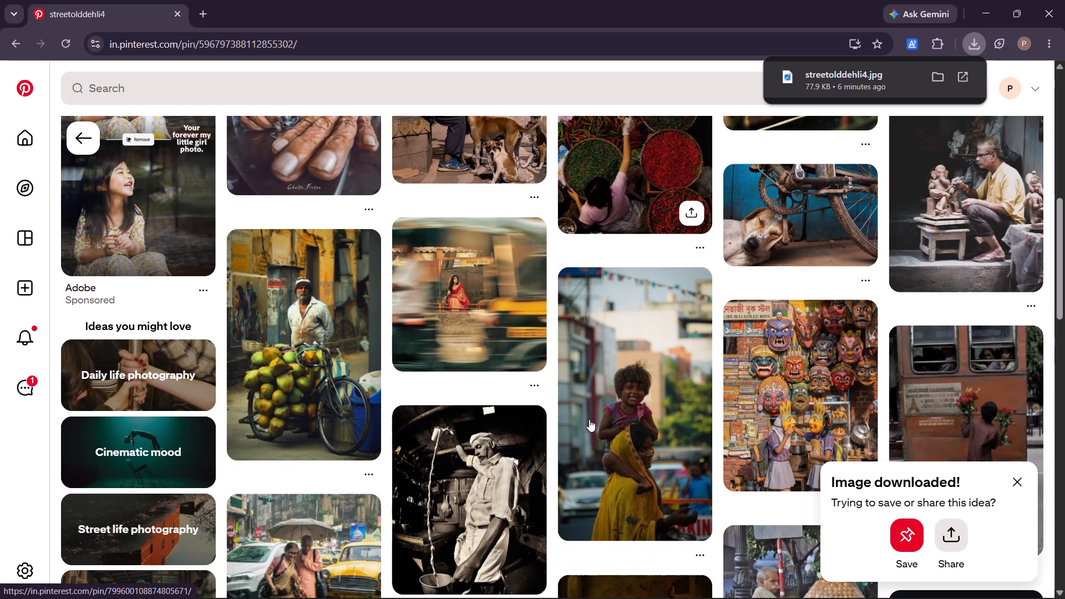
pyautogui.scroll(-4, 590, 419)
pyautogui.scroll(2, 591, 419)
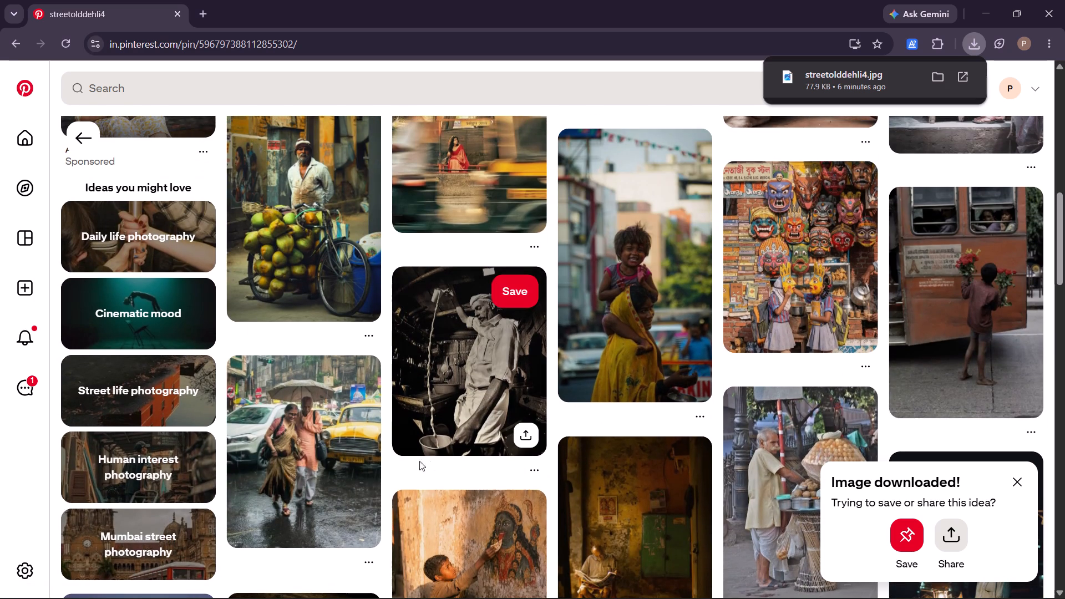
pyautogui.scroll(-3, 561, 435)
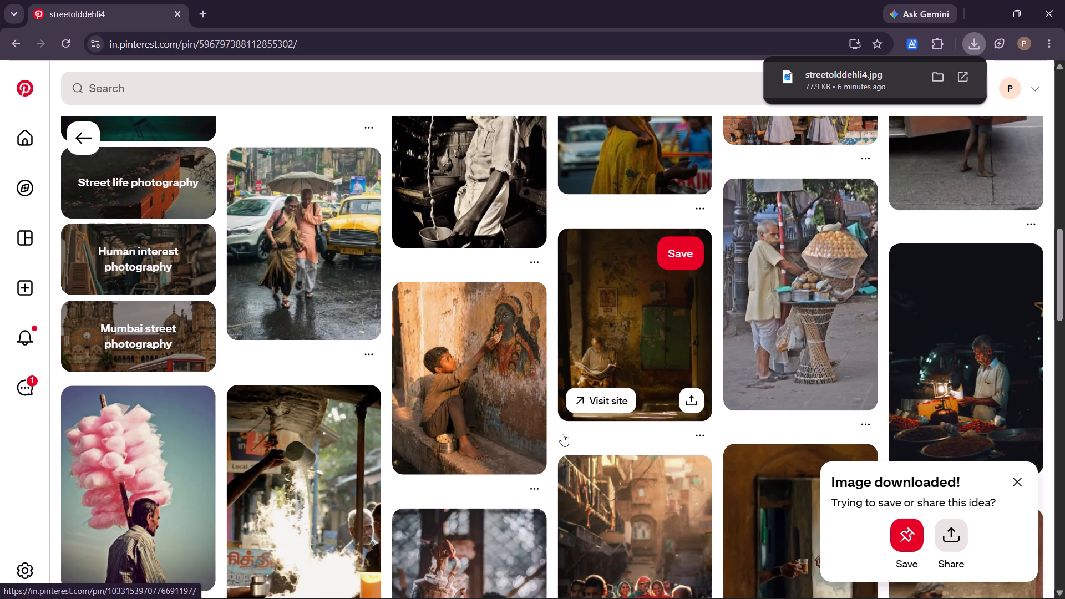
pyautogui.scroll(-4, 562, 434)
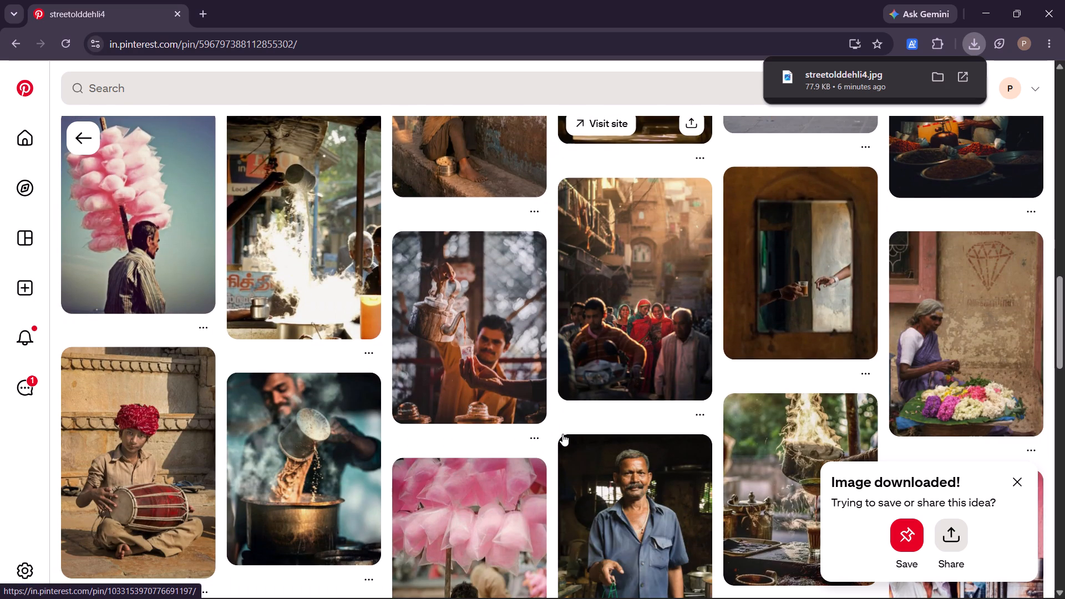
pyautogui.scroll(-4, 562, 434)
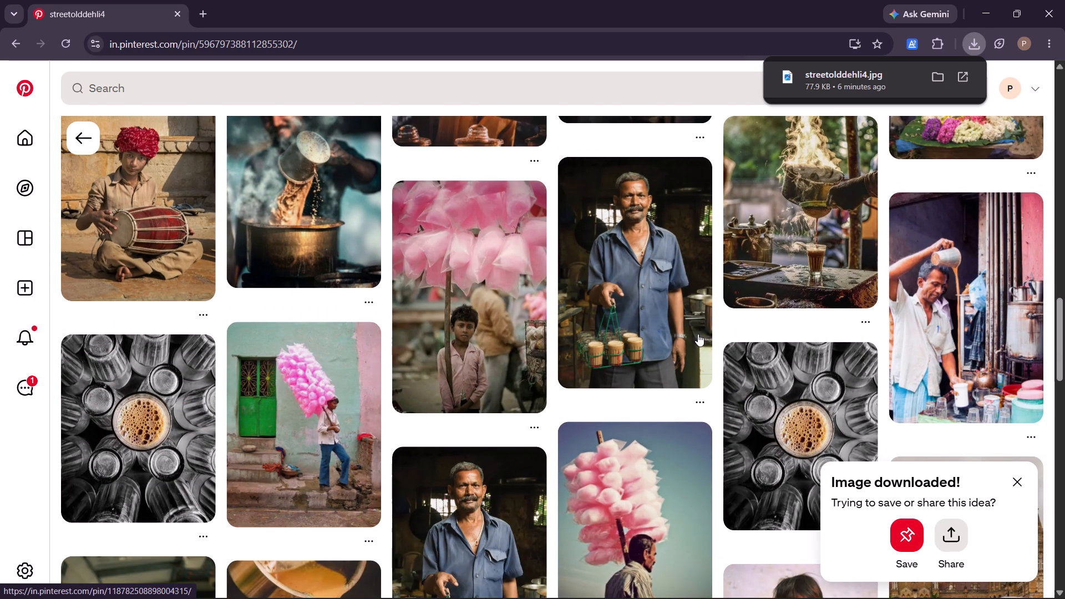
pyautogui.scroll(-3, 723, 316)
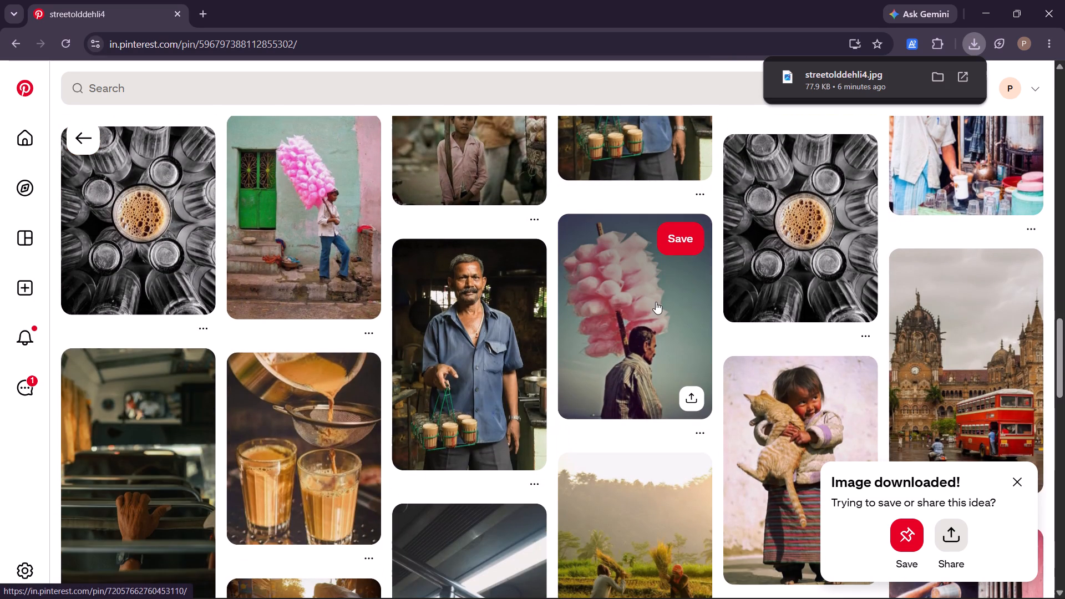
# Open the pink cotton candy vendor pin, look over its related images, and return to the streetolddehli4 pin.
pyautogui.click(650, 302)
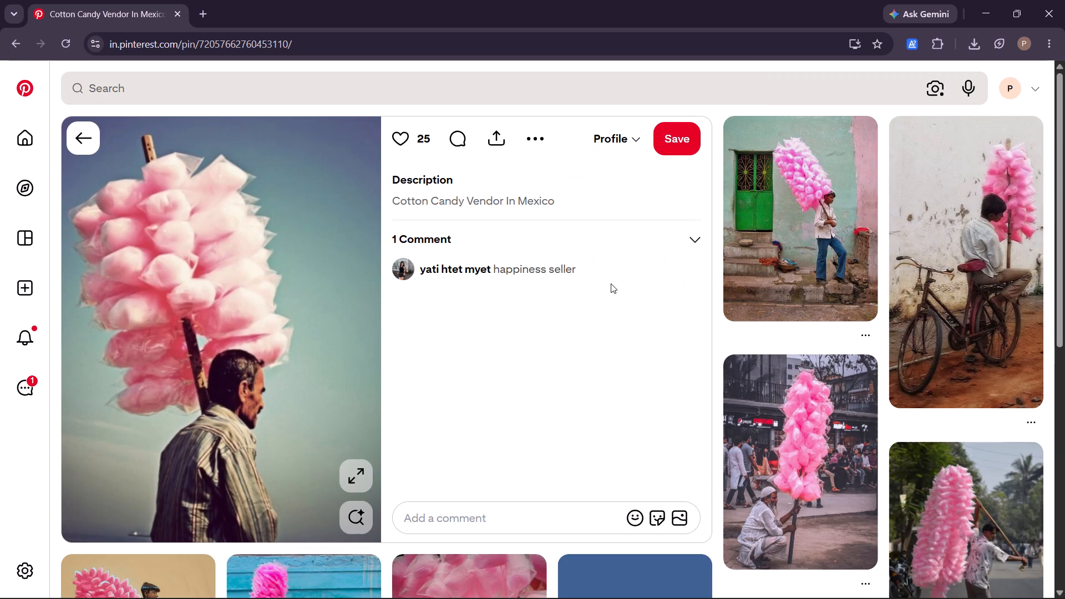
pyautogui.scroll(-6, 435, 270)
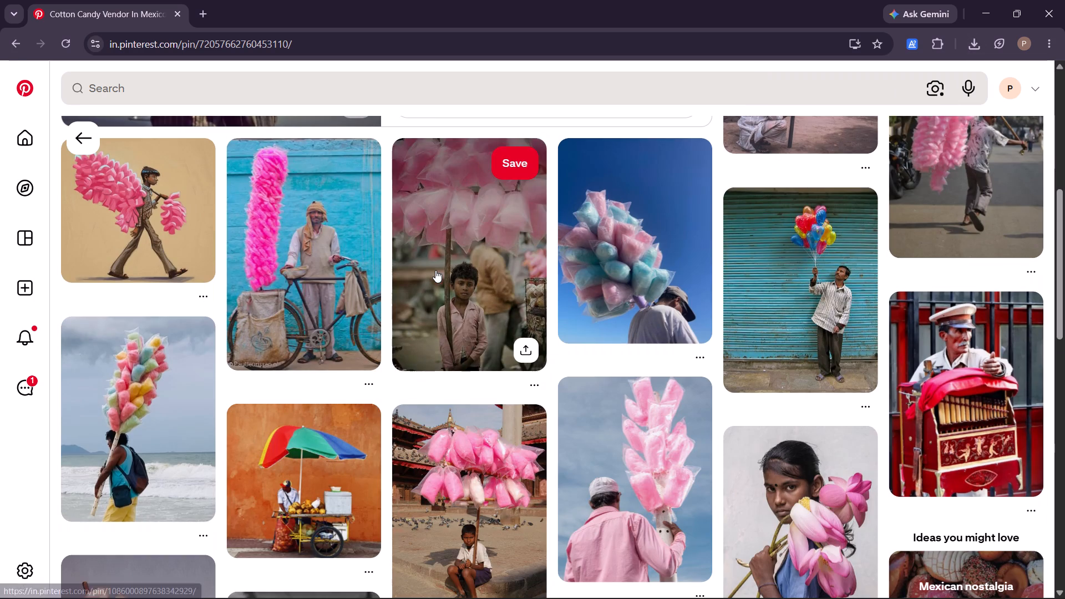
pyautogui.click(74, 135)
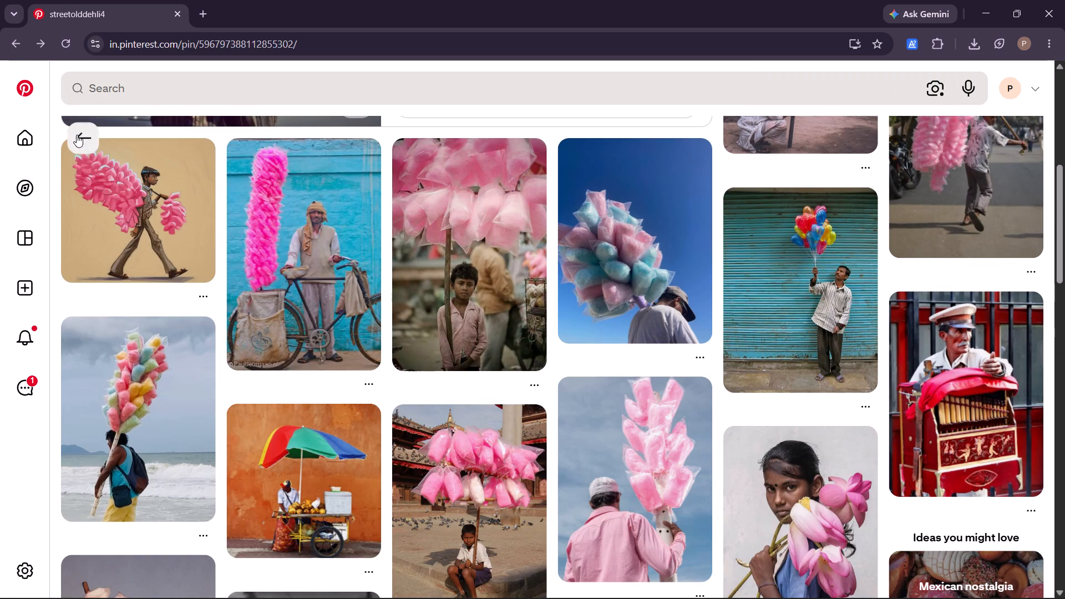
# Open the pin of the white-haired potter shaping a clay pot on a wheel.
pyautogui.scroll(-7, 515, 340)
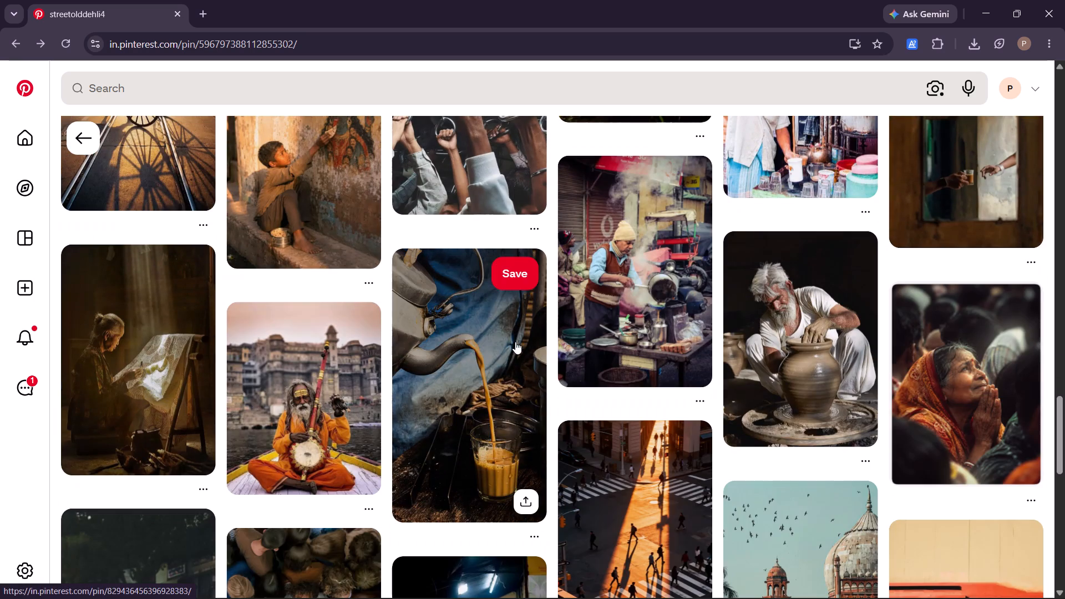
pyautogui.click(827, 322)
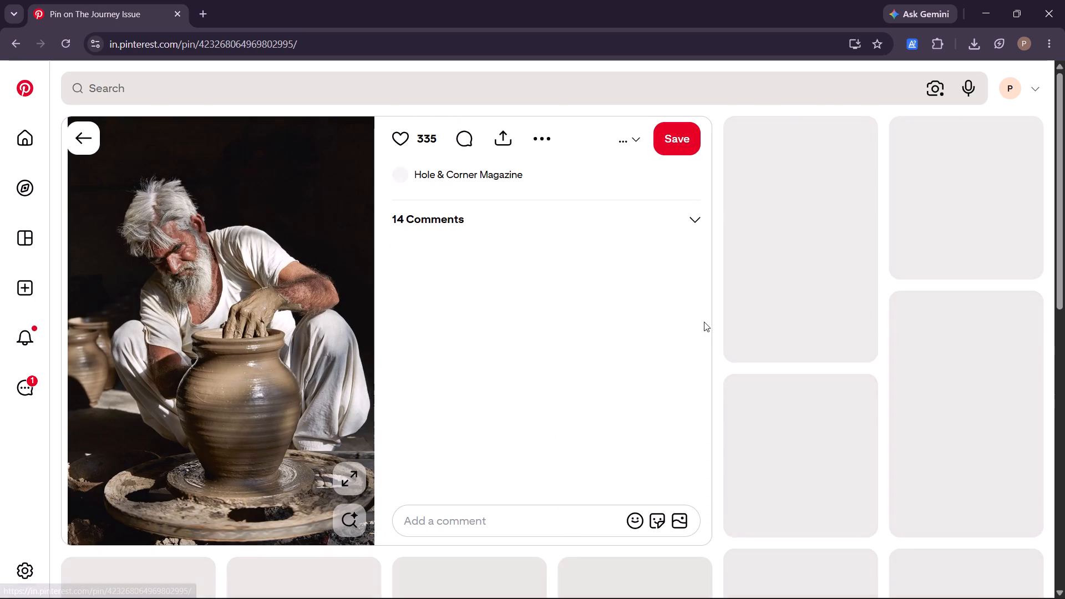
pyautogui.moveTo(253, 275); pyautogui.dragTo(257, 278)
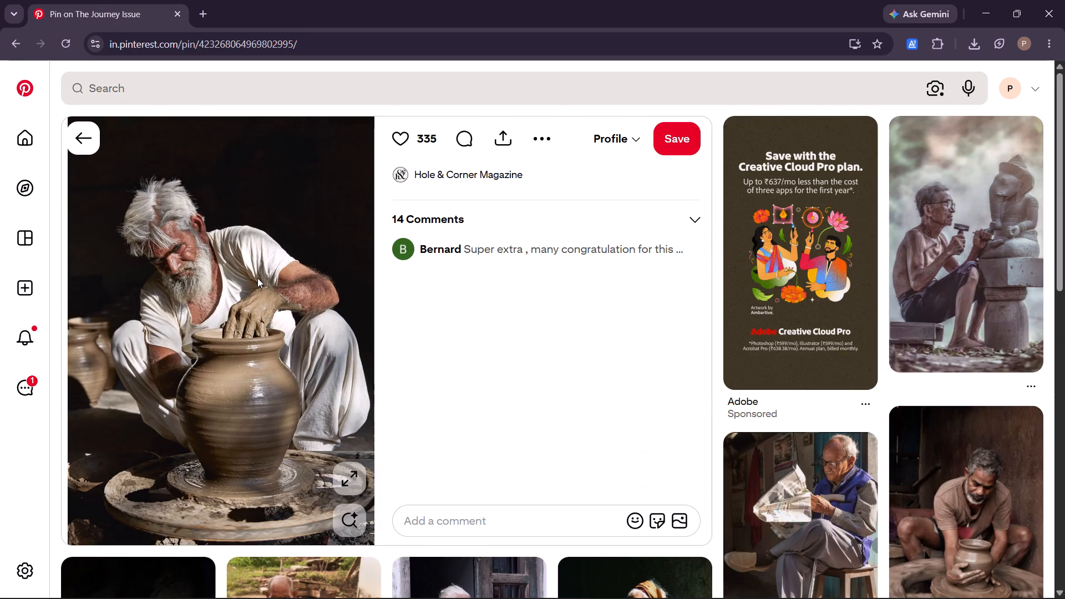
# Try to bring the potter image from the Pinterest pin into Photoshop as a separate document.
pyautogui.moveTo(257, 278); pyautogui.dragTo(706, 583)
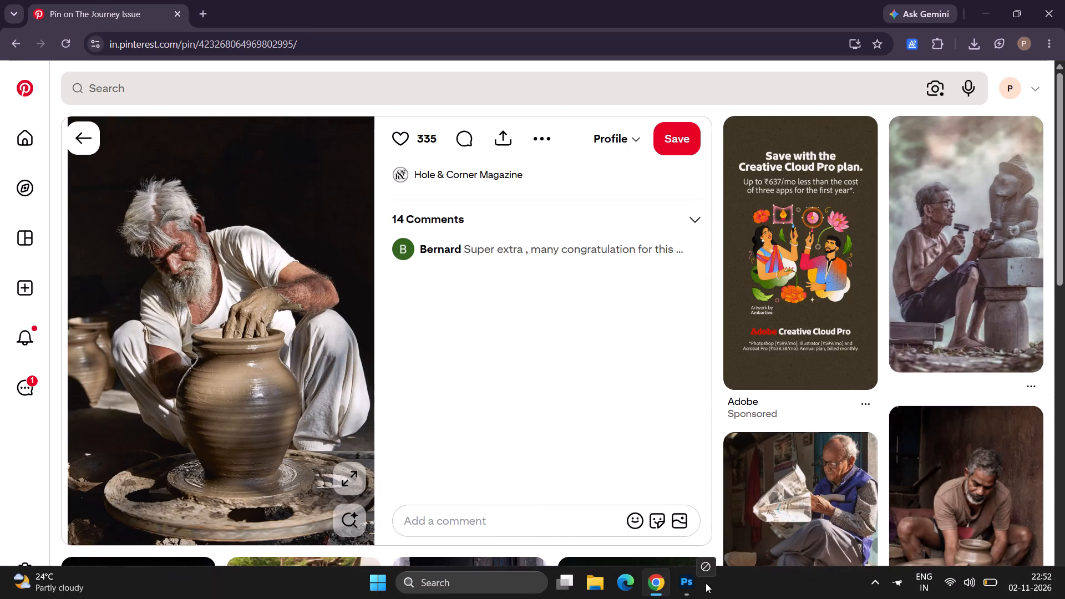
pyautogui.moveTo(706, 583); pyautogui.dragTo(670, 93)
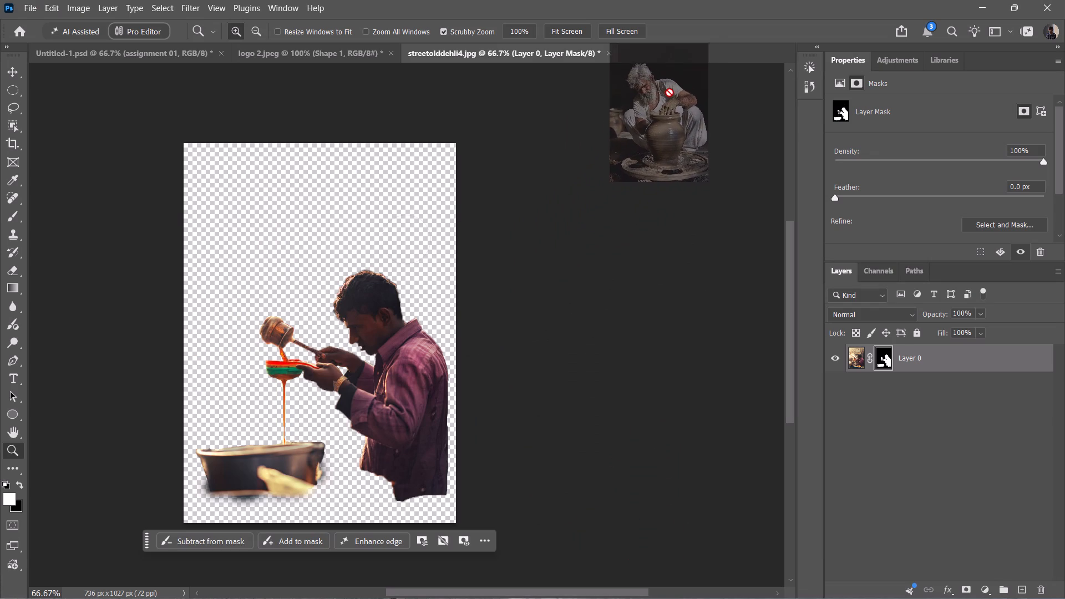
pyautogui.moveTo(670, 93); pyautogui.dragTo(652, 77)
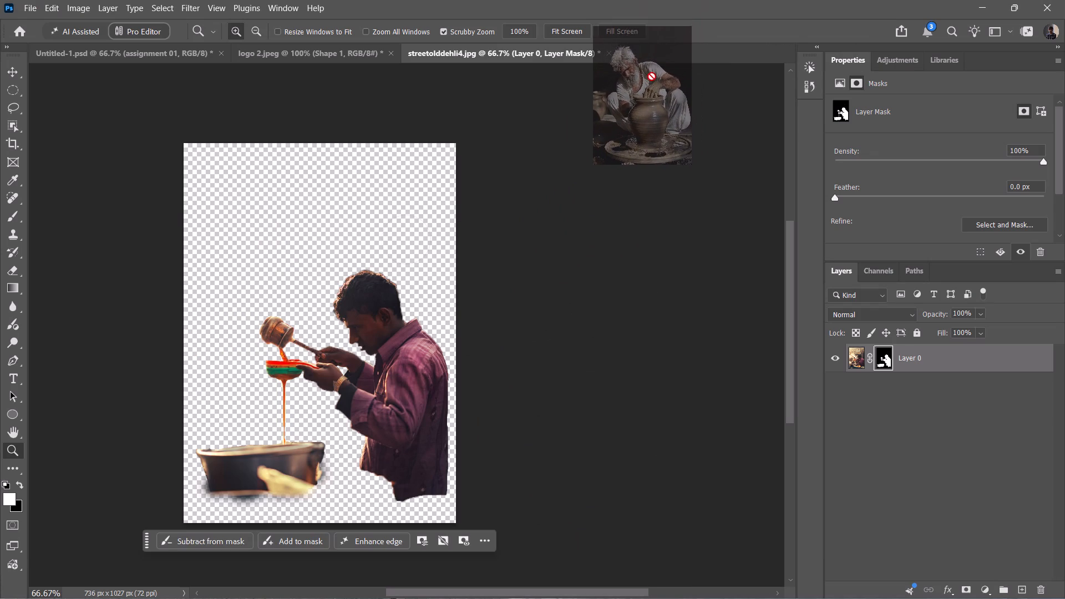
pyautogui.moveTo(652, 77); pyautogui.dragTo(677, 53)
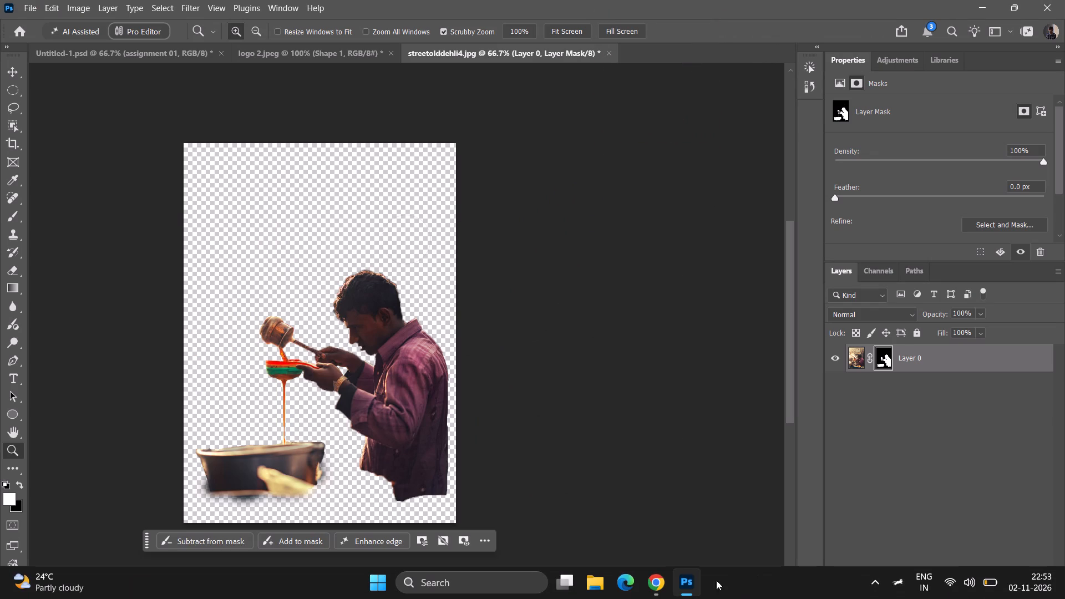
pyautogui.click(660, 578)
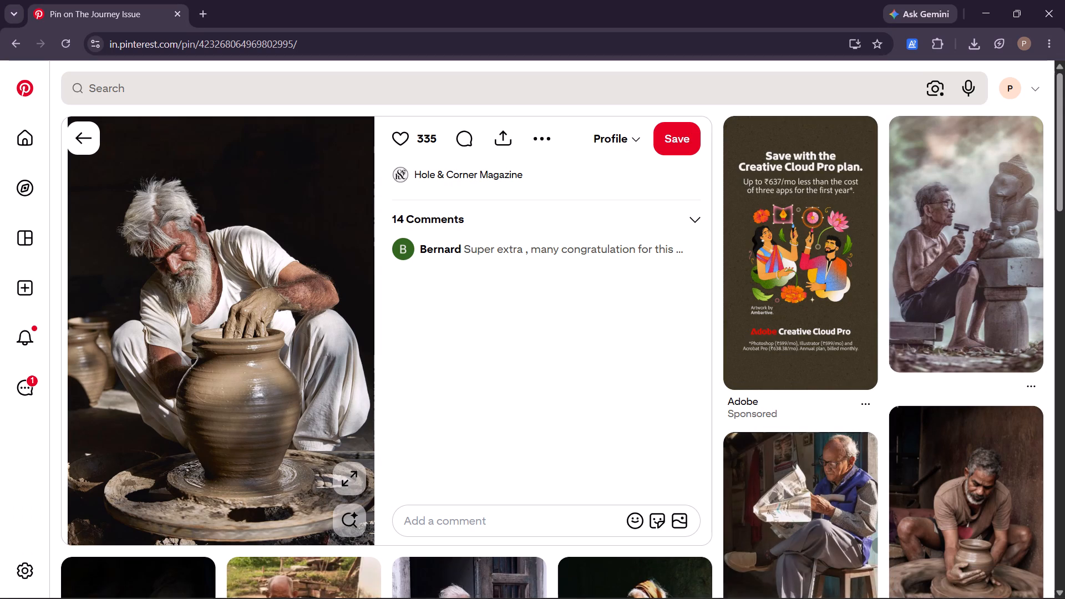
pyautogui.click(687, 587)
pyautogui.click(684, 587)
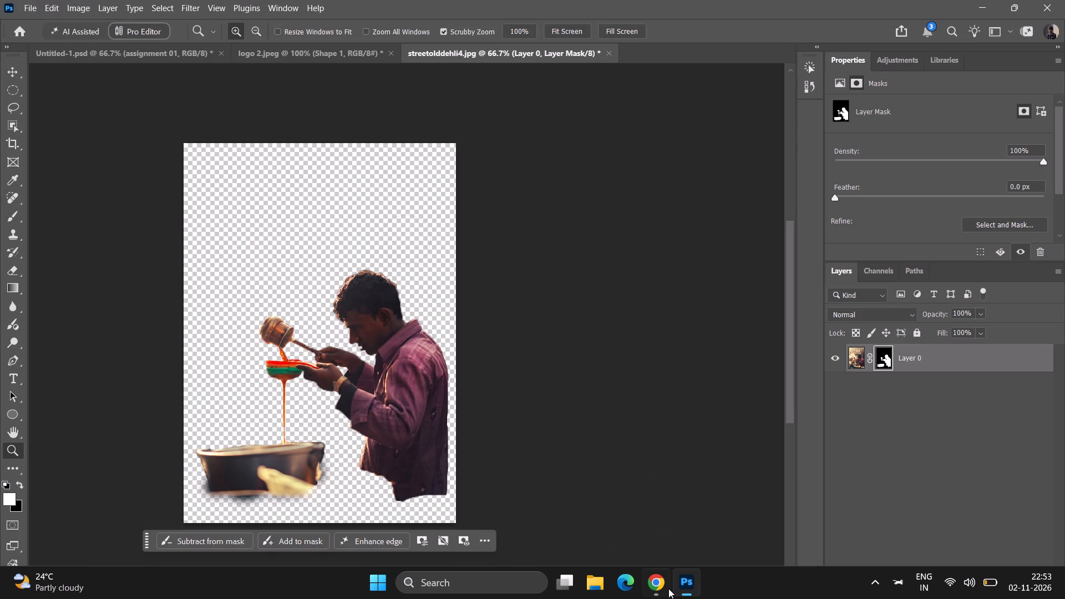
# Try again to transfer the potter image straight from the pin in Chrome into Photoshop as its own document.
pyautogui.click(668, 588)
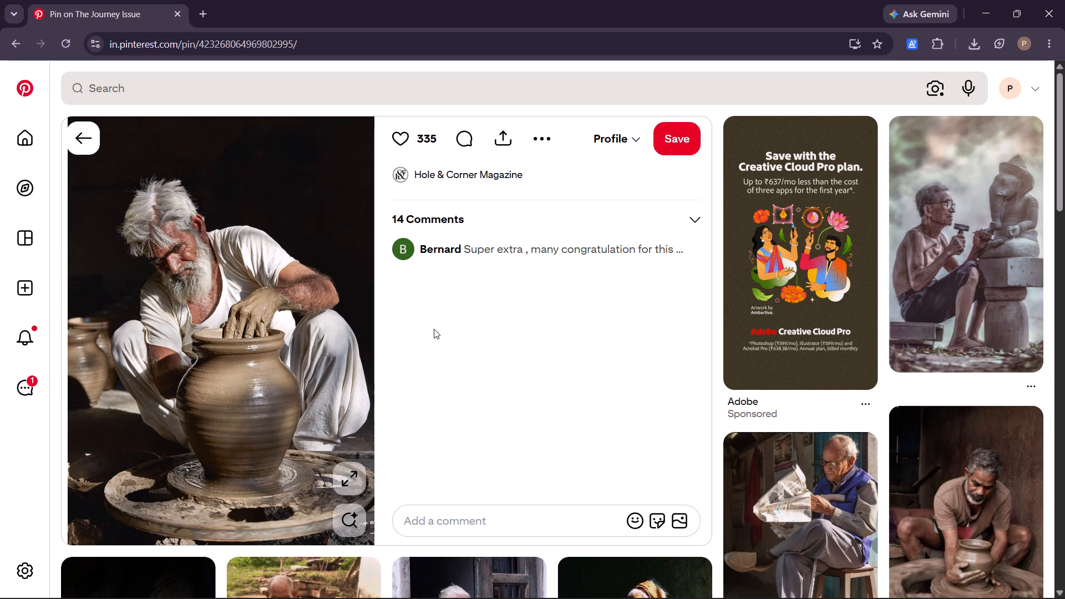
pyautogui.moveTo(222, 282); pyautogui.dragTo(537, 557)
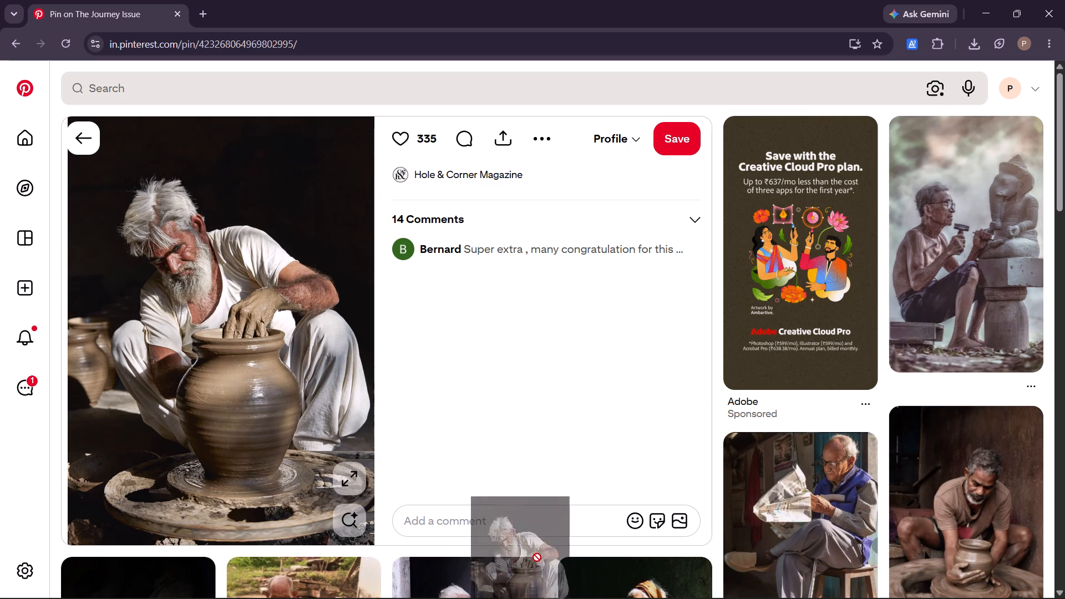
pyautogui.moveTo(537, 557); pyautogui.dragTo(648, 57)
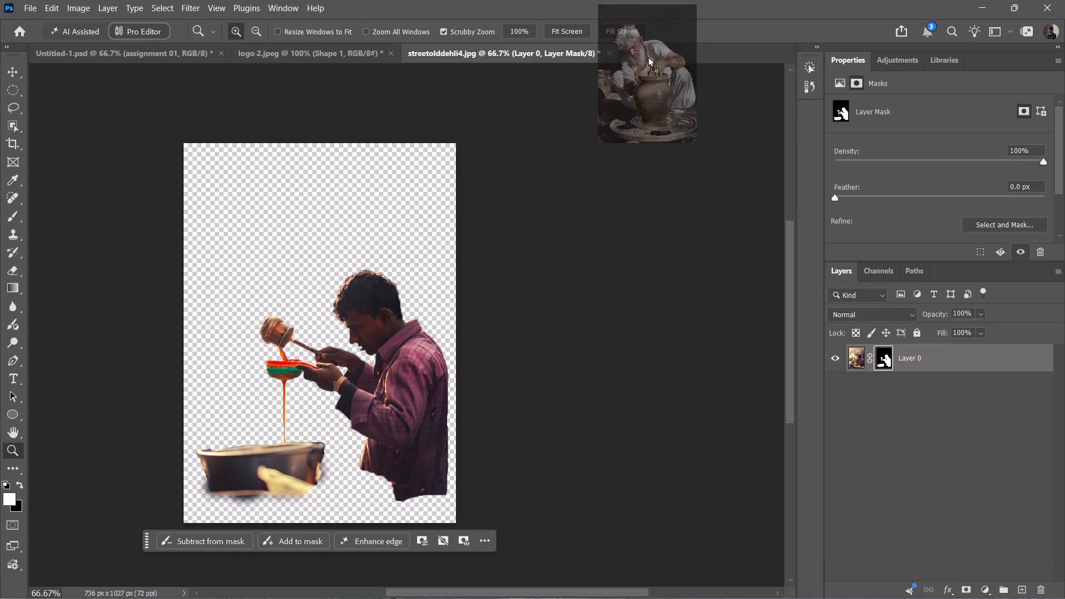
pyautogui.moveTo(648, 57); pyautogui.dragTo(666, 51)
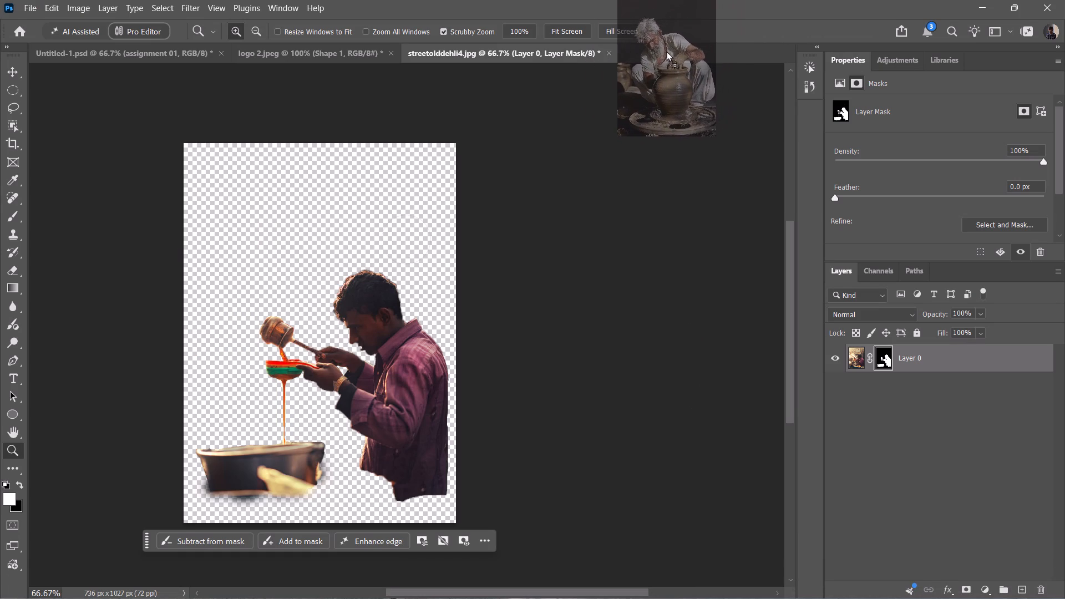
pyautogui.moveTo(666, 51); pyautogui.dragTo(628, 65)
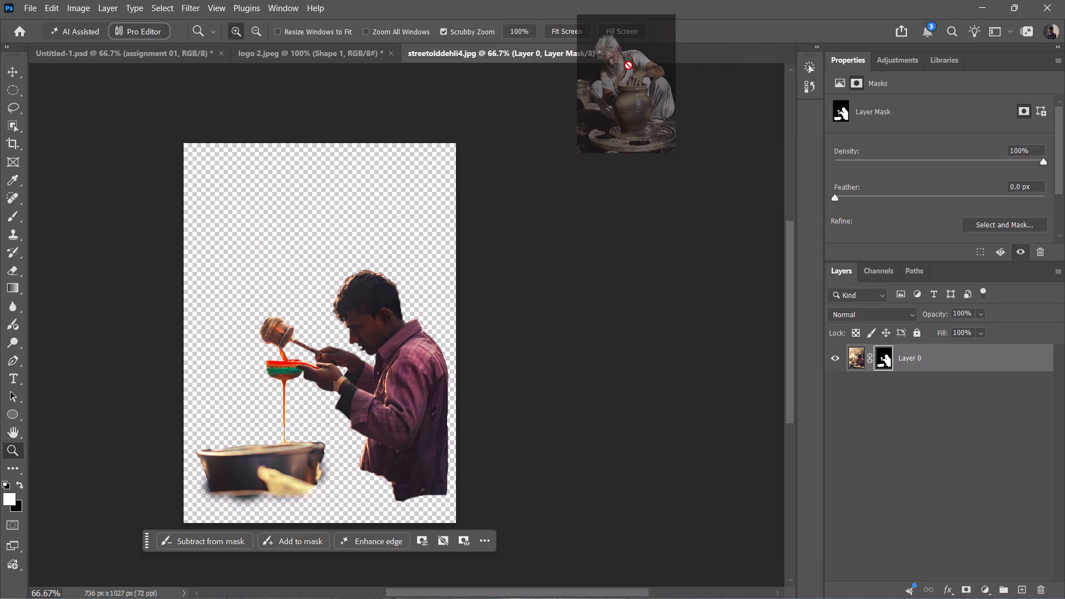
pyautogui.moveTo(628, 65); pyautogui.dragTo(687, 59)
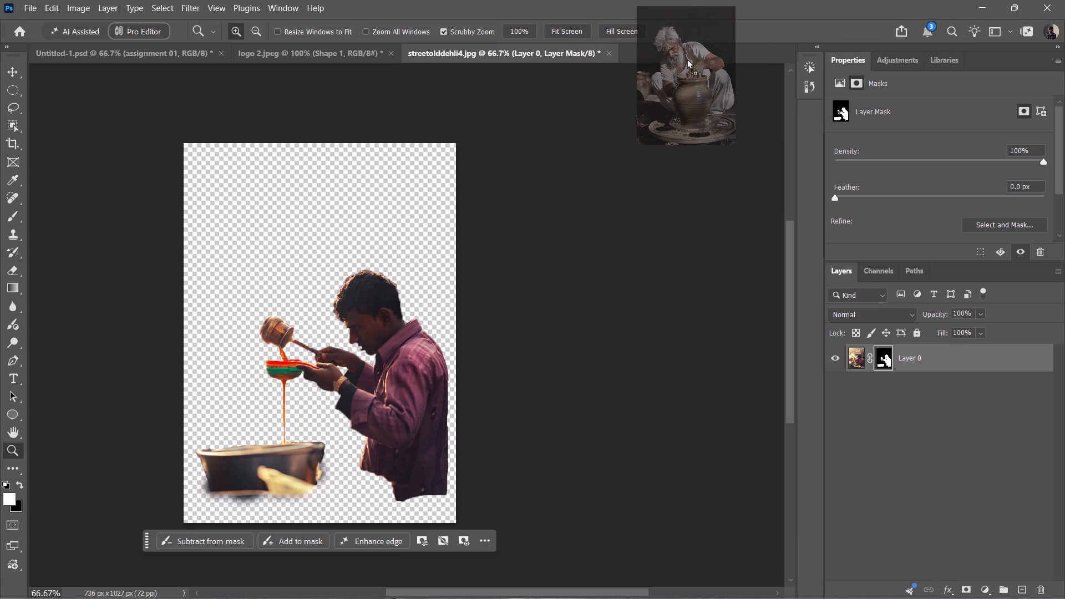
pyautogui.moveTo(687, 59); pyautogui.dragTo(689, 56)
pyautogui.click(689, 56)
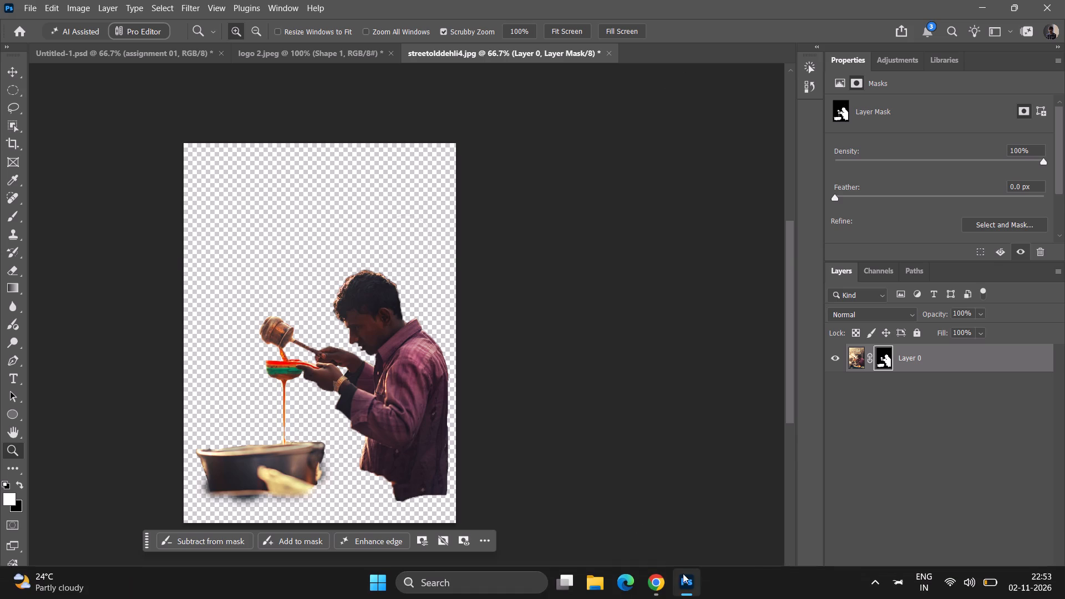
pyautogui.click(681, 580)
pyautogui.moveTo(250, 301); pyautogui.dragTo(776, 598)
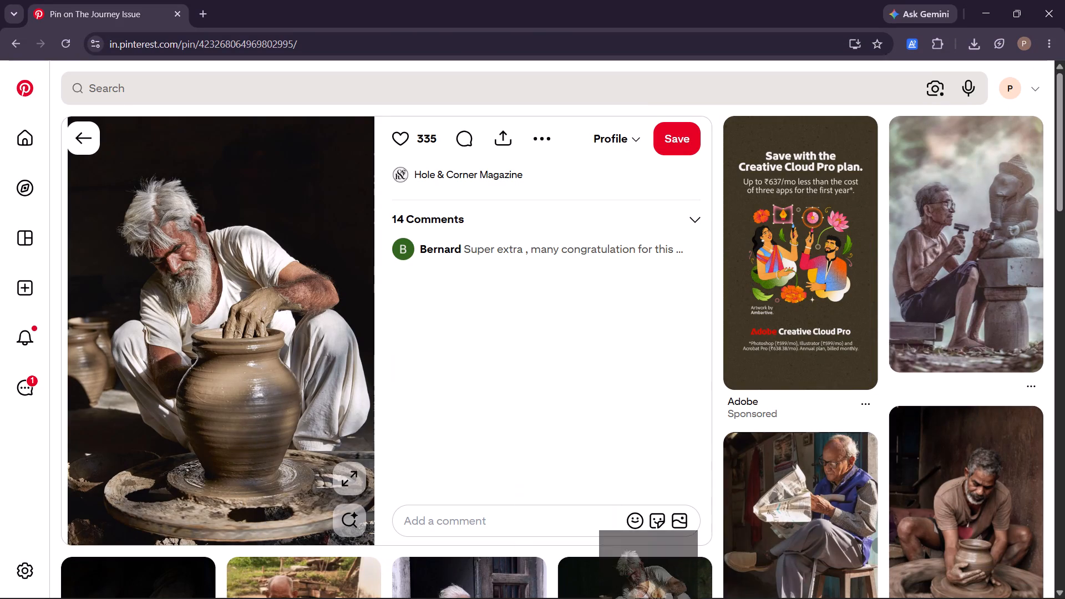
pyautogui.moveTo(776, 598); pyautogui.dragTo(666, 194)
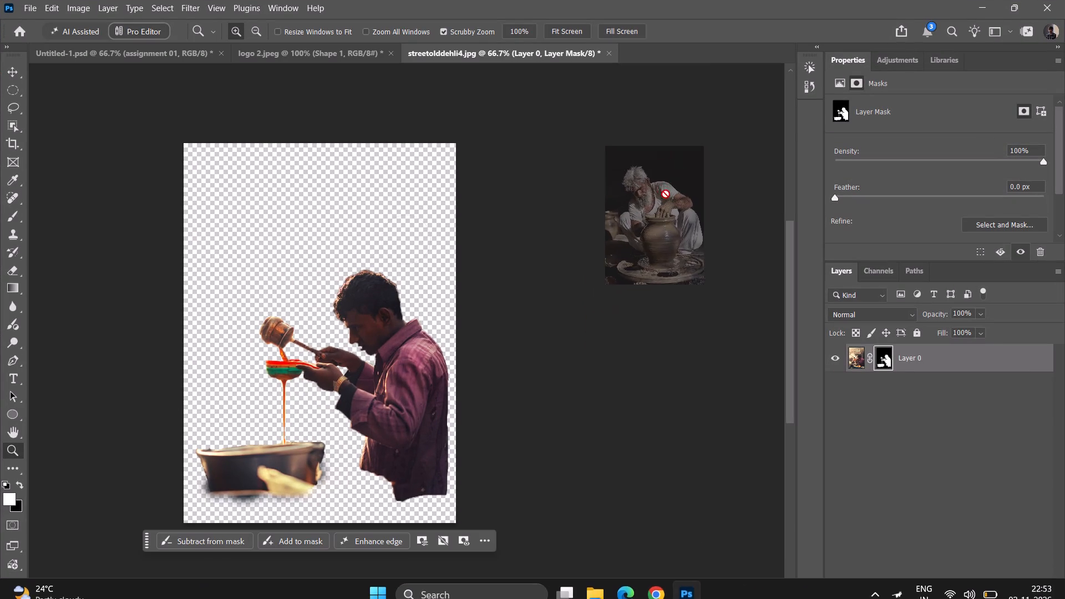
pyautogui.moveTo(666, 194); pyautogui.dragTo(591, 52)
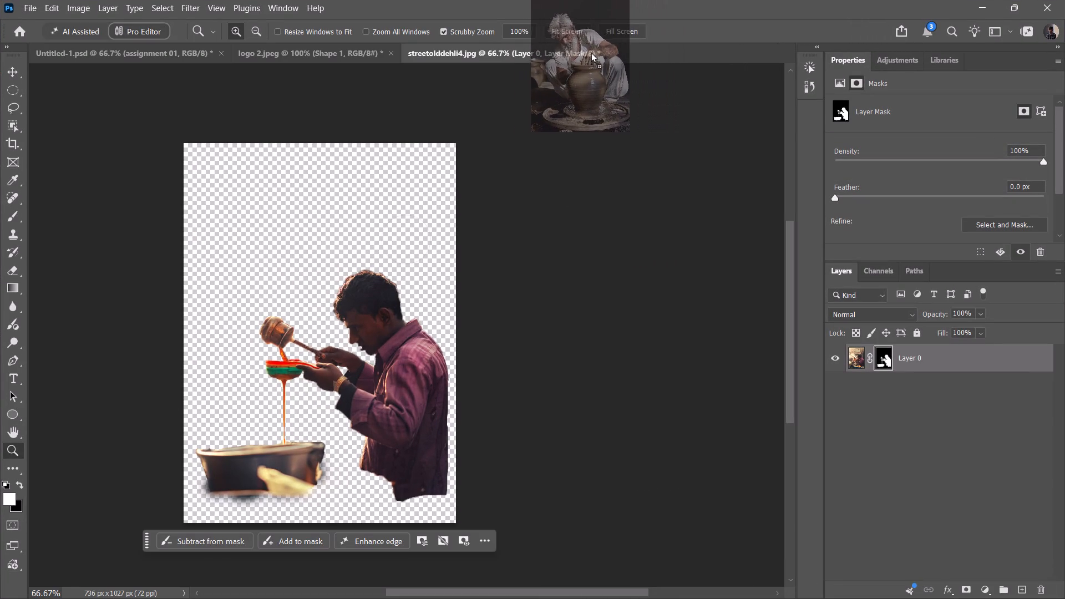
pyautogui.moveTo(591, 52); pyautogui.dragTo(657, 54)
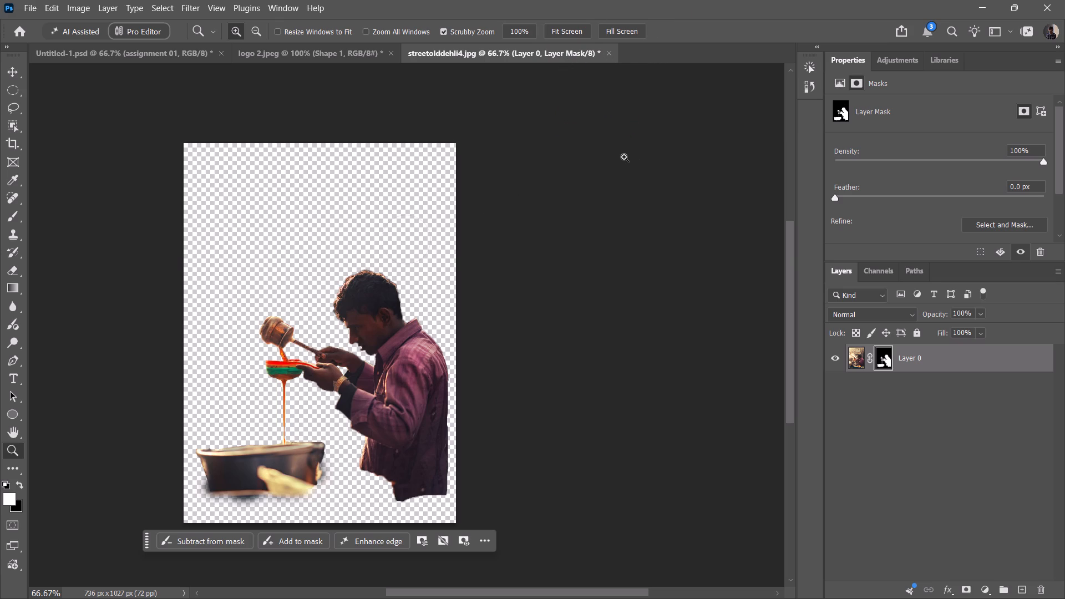
# Return to Chrome and save the potter image to the computer under its suggested file name.
pyautogui.click(662, 581)
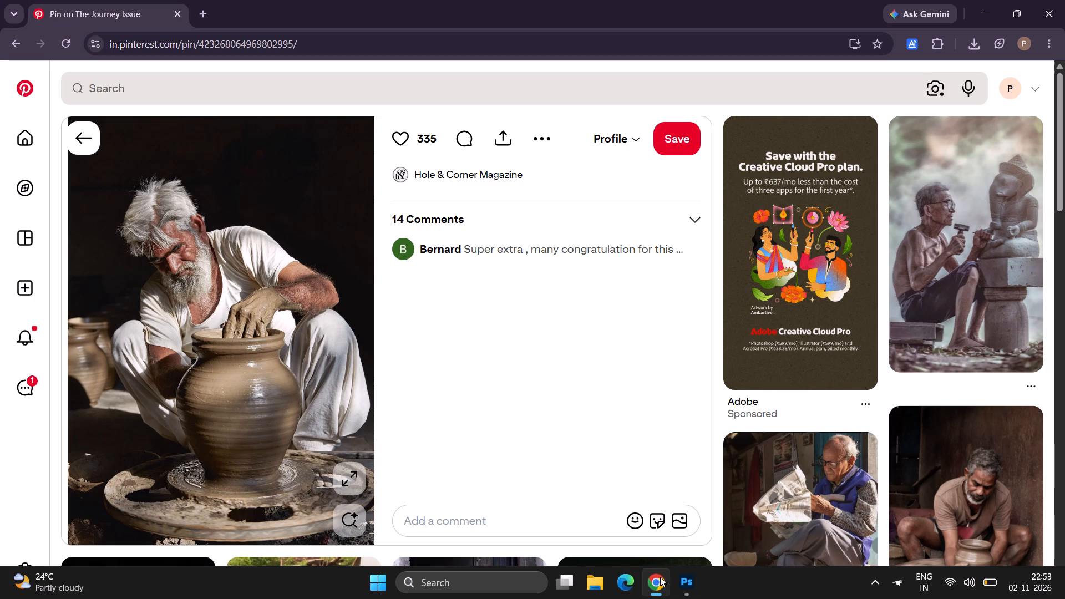
pyautogui.rightClick(307, 295)
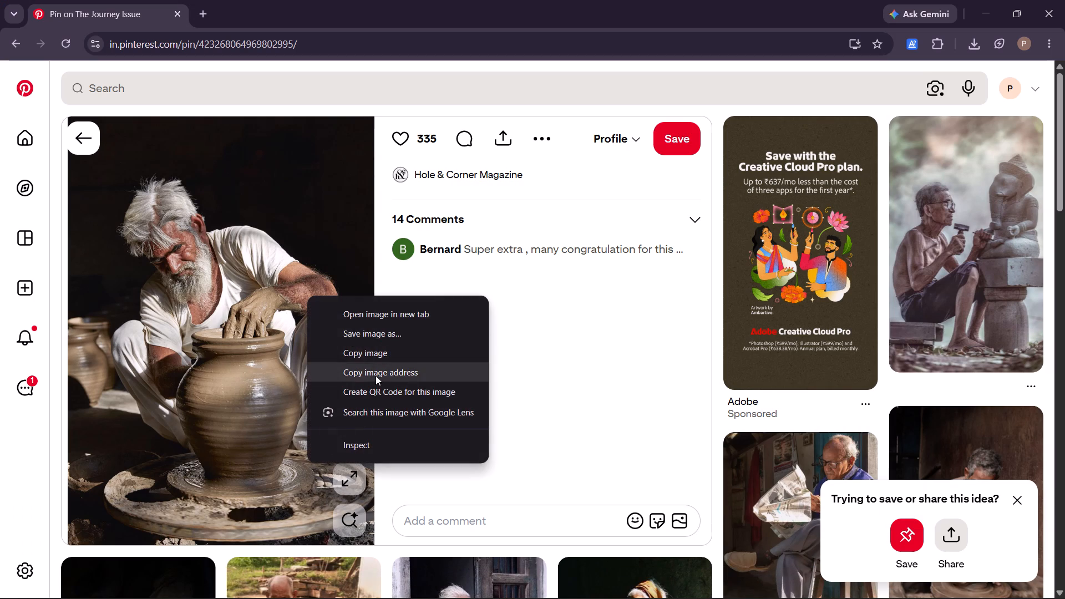
pyautogui.click(390, 331)
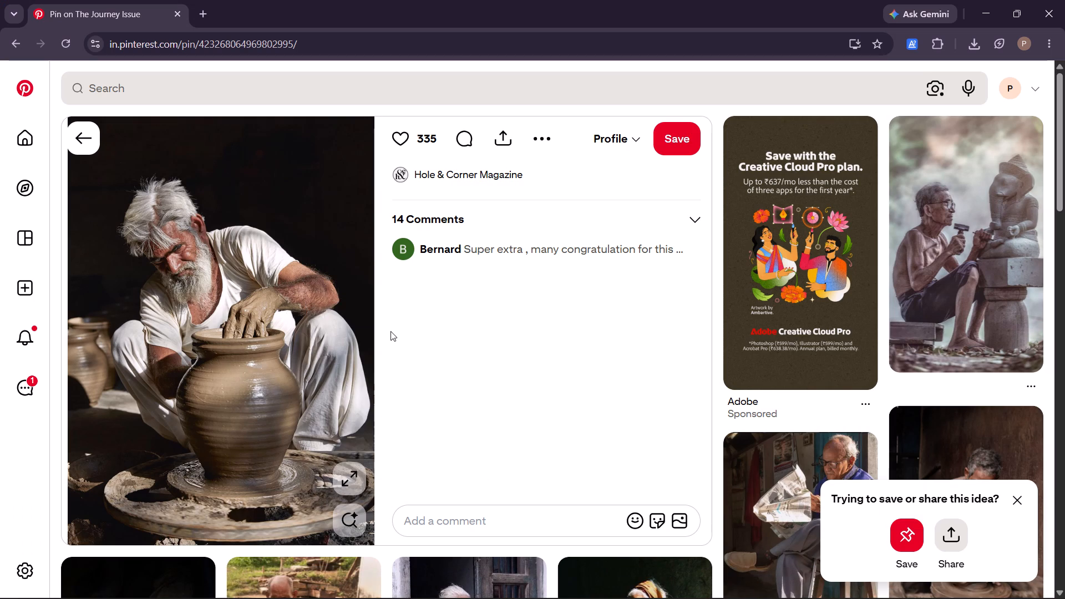
pyautogui.press('Return')
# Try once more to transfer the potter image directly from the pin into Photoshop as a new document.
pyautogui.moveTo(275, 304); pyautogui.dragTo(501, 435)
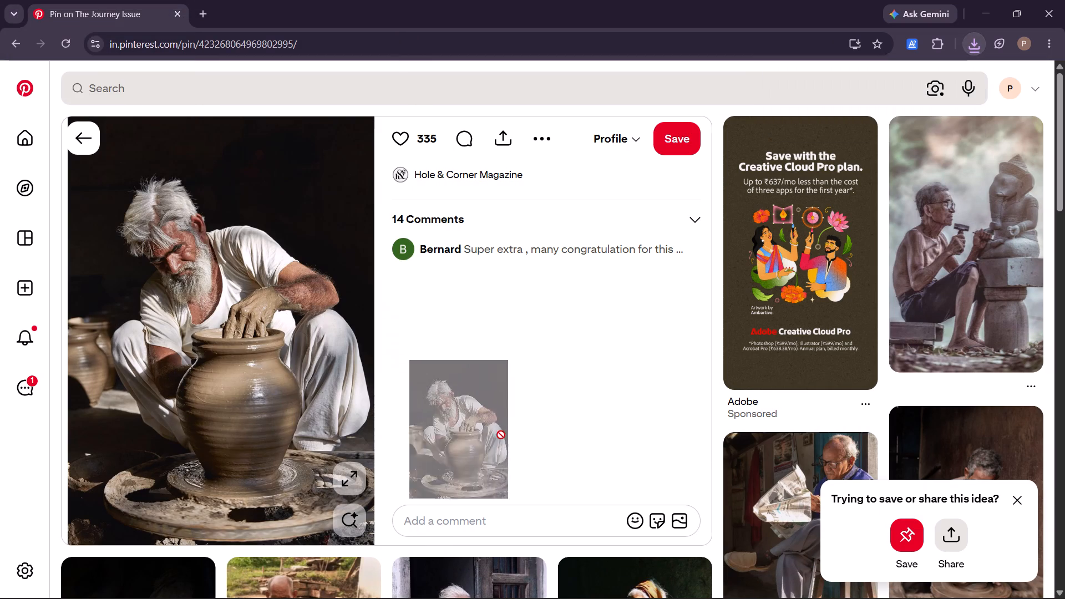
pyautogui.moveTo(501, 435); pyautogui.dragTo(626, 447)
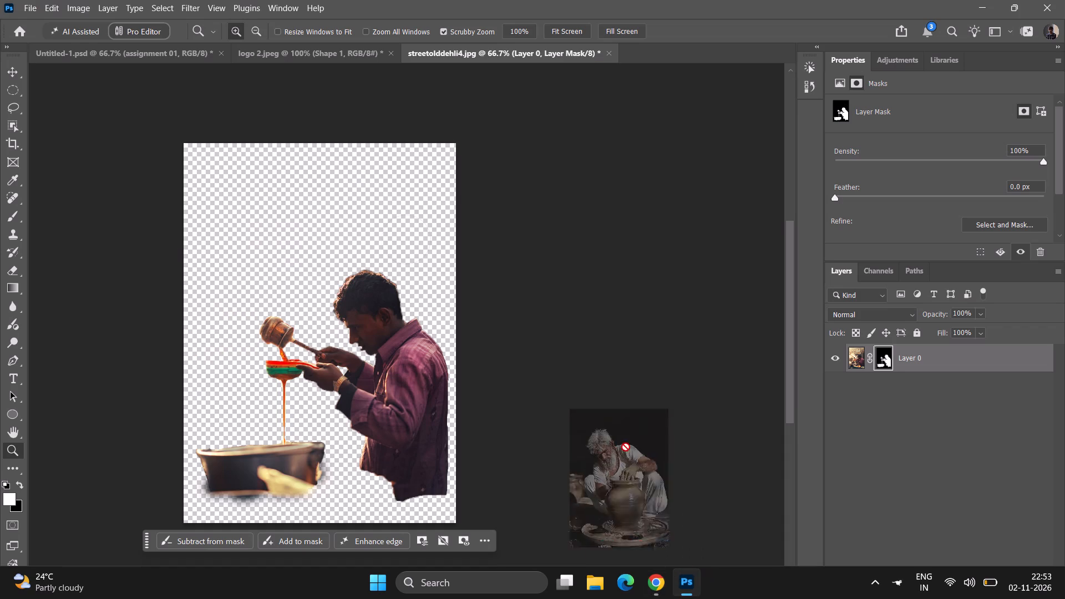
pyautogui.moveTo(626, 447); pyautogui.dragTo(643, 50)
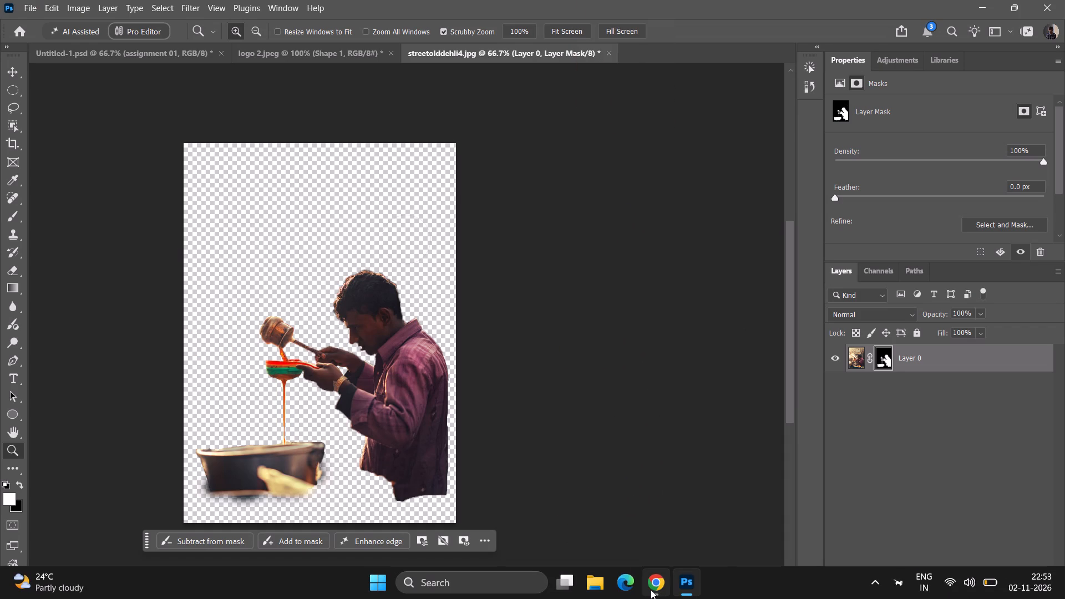
# Take the newly downloaded potter image from Chrome's recent downloads and open it in Photoshop as its own document.
pyautogui.click(651, 590)
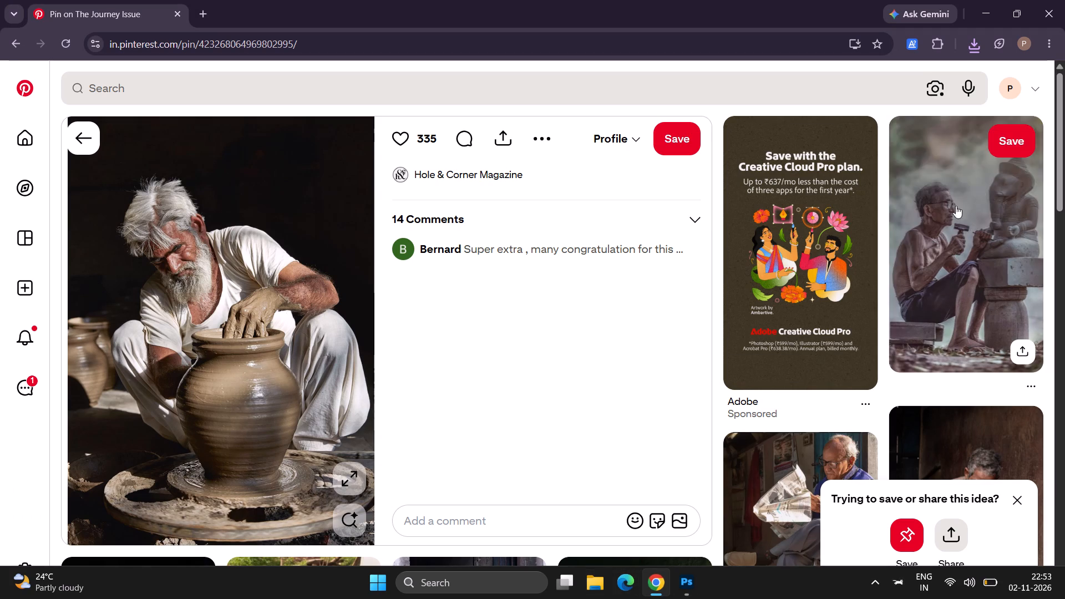
pyautogui.click(967, 41)
pyautogui.moveTo(861, 106); pyautogui.dragTo(824, 332)
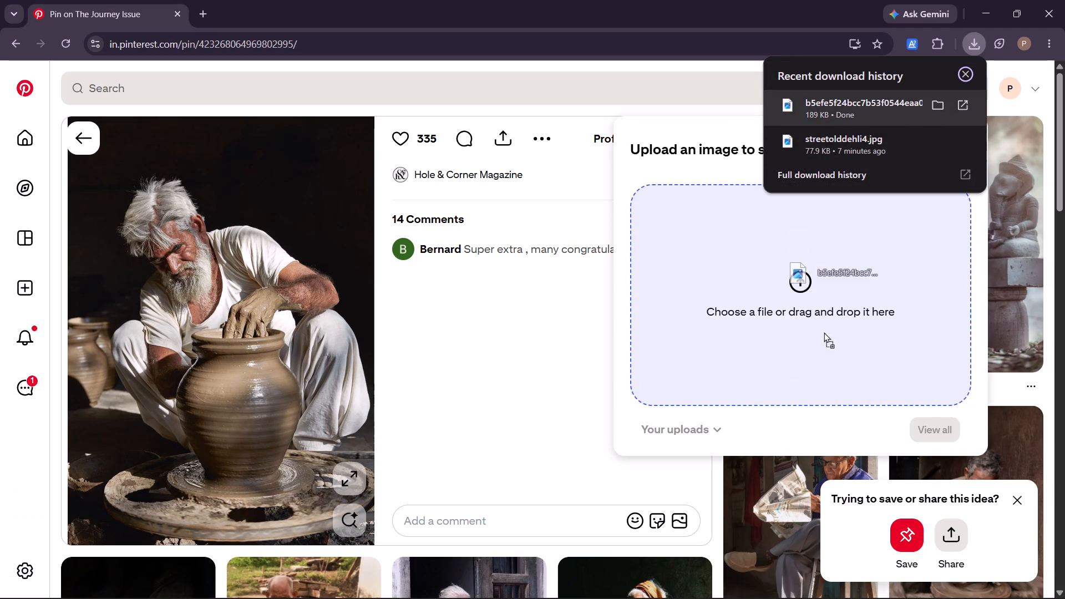
pyautogui.moveTo(824, 332); pyautogui.dragTo(686, 581)
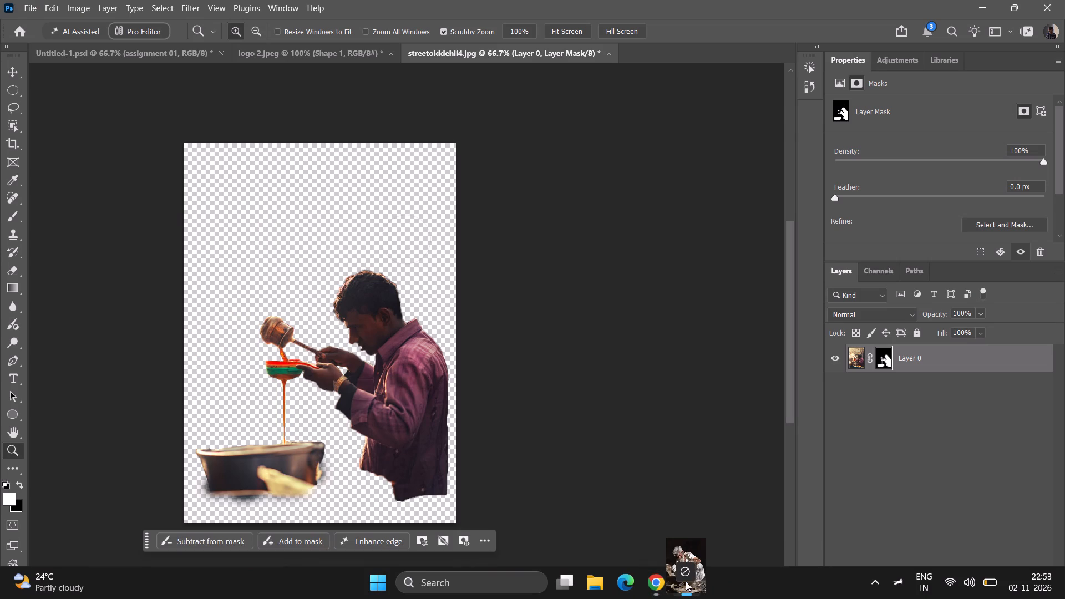
pyautogui.moveTo(686, 581); pyautogui.dragTo(665, 50)
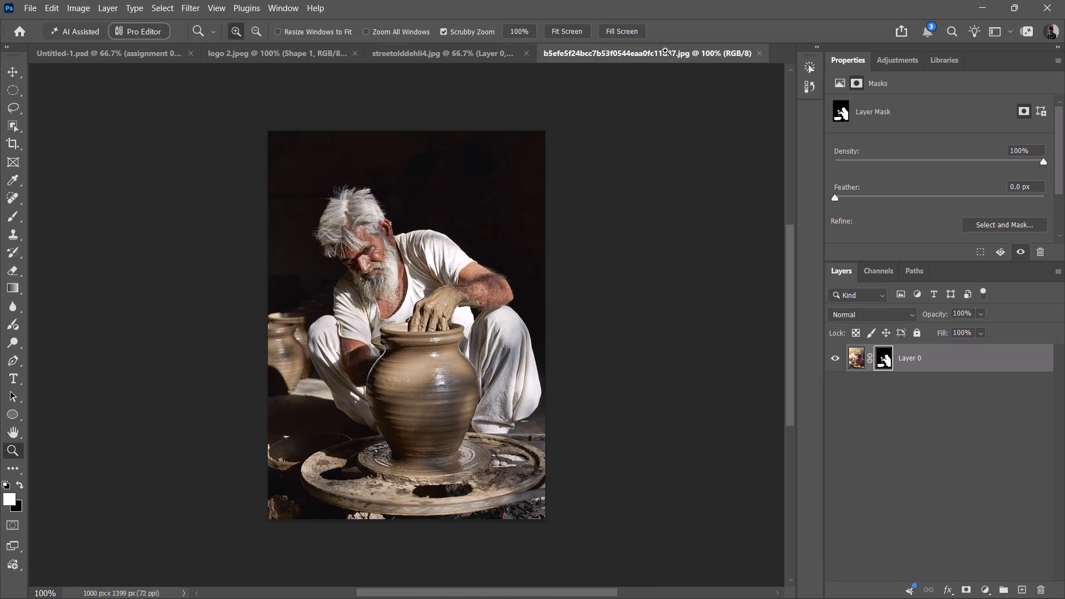
# Unlock the Background layer of the potter photo so it becomes a regular layer.
pyautogui.scroll(2, 285, 306)
pyautogui.scroll(-2, 290, 301)
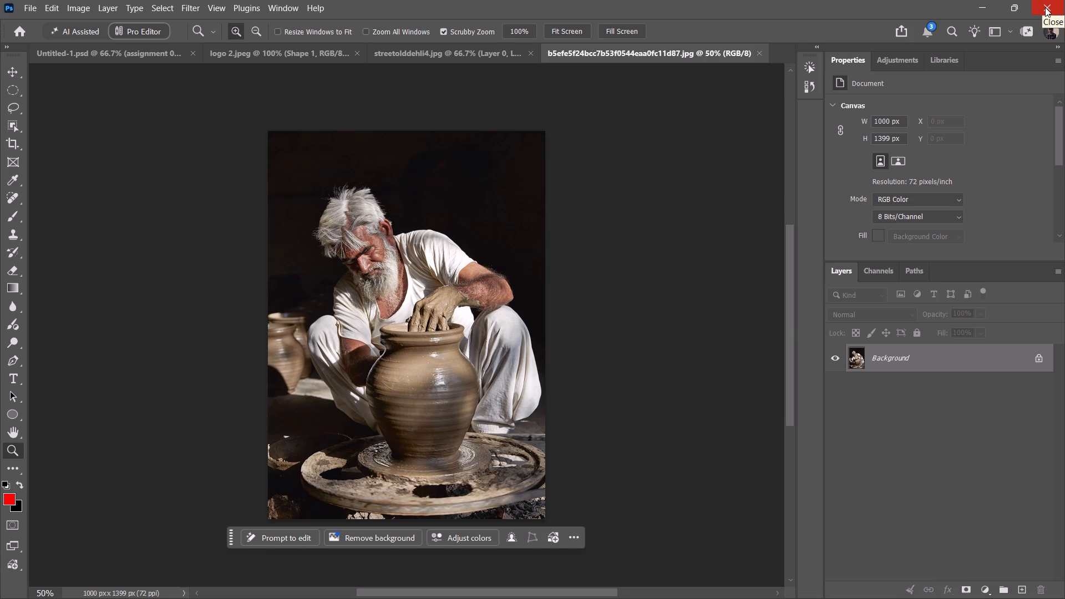
pyautogui.moveTo(1044, 10); pyautogui.dragTo(1044, 30, button='right')
pyautogui.click(1043, 362)
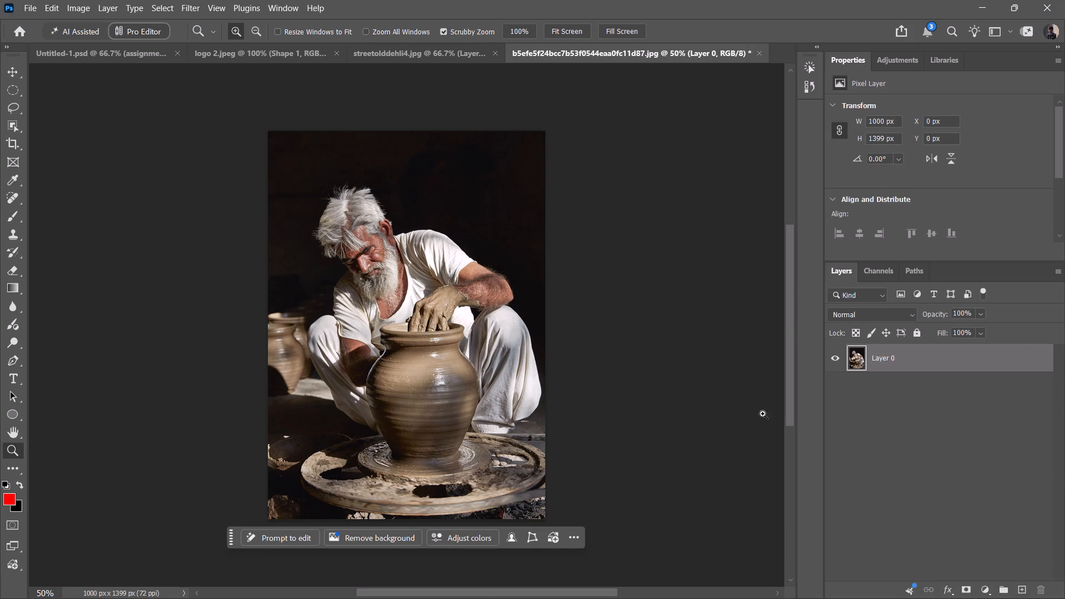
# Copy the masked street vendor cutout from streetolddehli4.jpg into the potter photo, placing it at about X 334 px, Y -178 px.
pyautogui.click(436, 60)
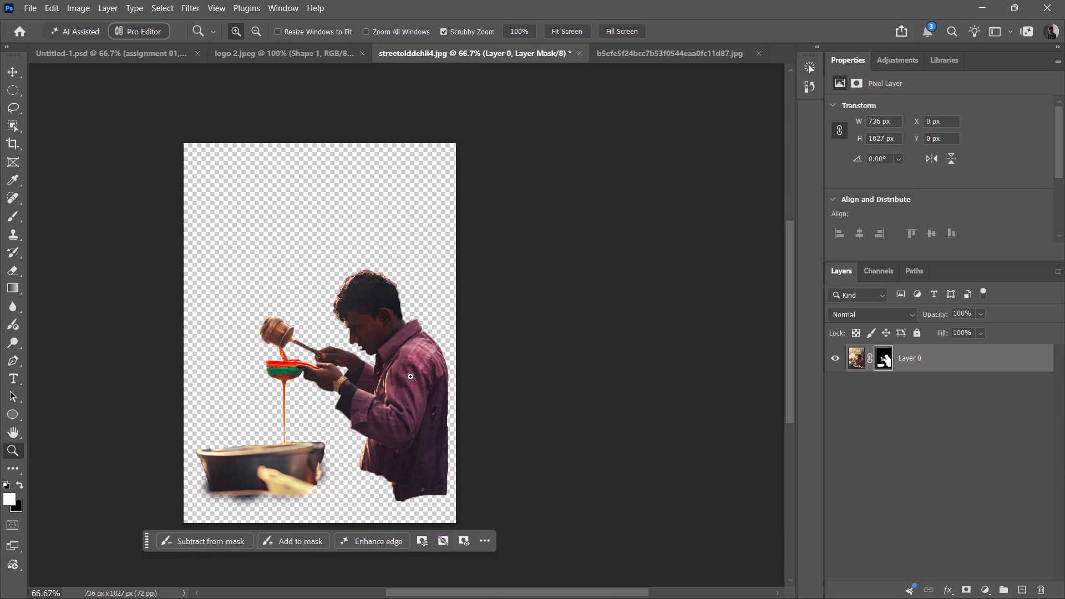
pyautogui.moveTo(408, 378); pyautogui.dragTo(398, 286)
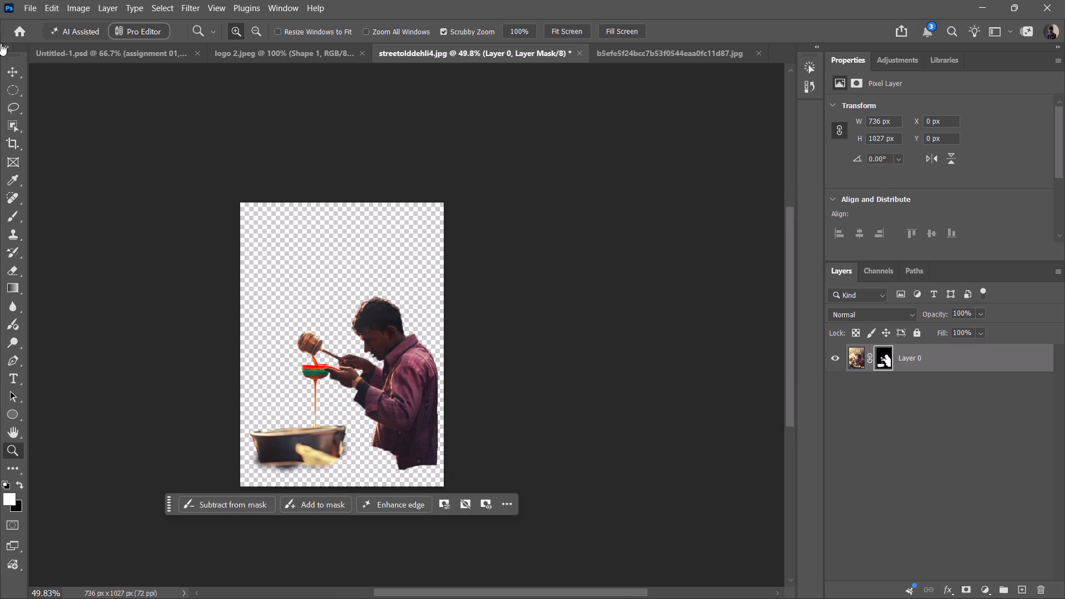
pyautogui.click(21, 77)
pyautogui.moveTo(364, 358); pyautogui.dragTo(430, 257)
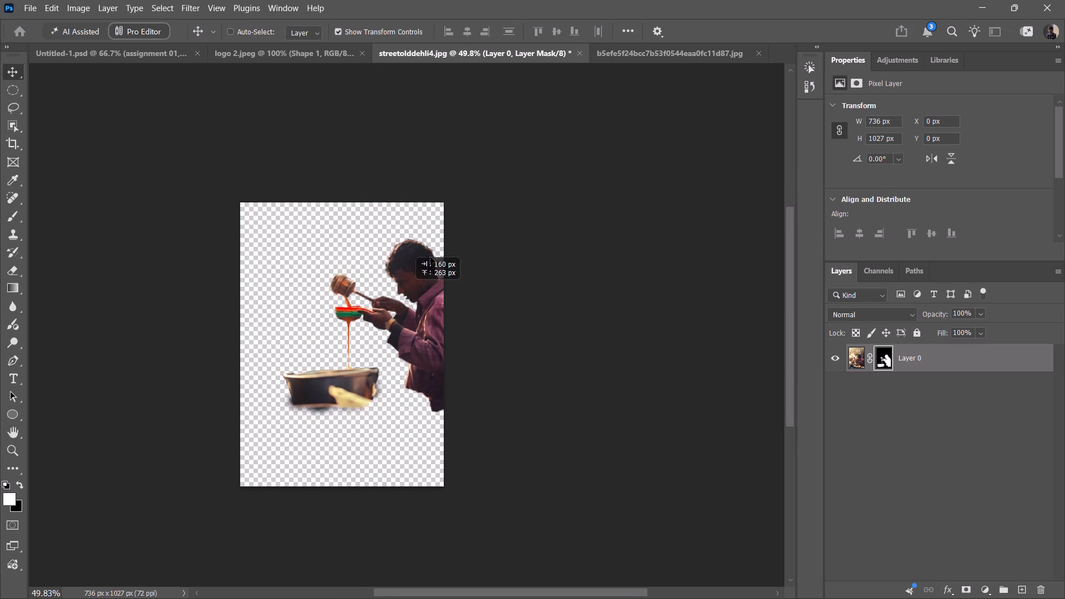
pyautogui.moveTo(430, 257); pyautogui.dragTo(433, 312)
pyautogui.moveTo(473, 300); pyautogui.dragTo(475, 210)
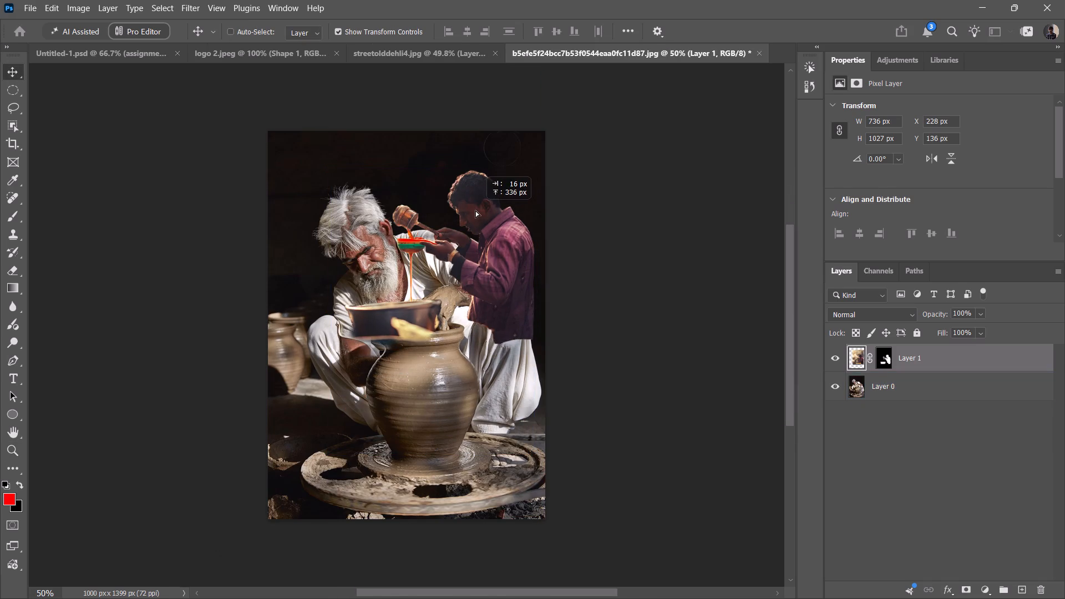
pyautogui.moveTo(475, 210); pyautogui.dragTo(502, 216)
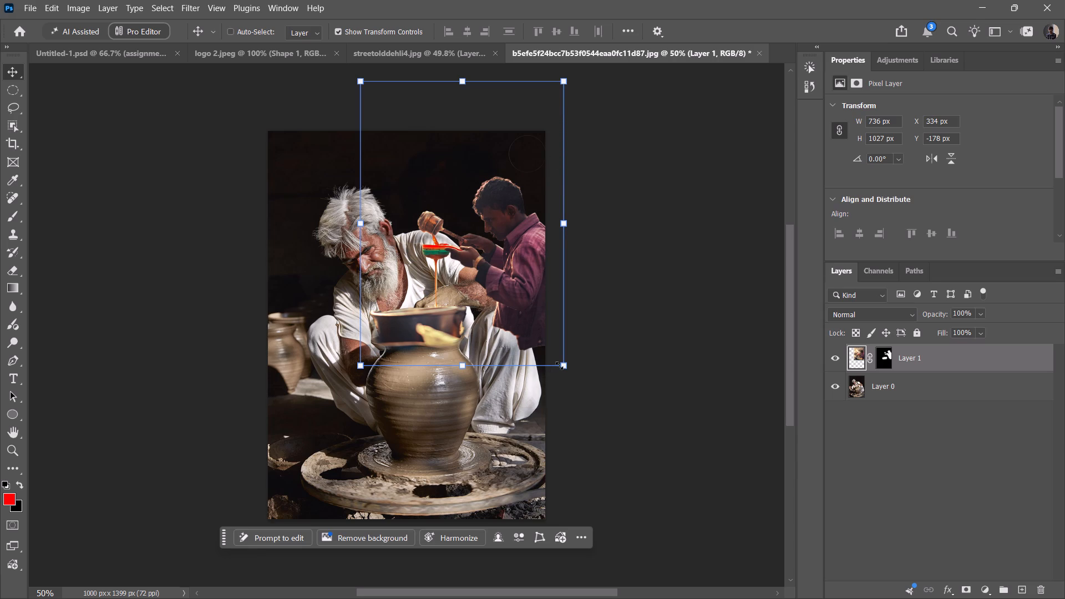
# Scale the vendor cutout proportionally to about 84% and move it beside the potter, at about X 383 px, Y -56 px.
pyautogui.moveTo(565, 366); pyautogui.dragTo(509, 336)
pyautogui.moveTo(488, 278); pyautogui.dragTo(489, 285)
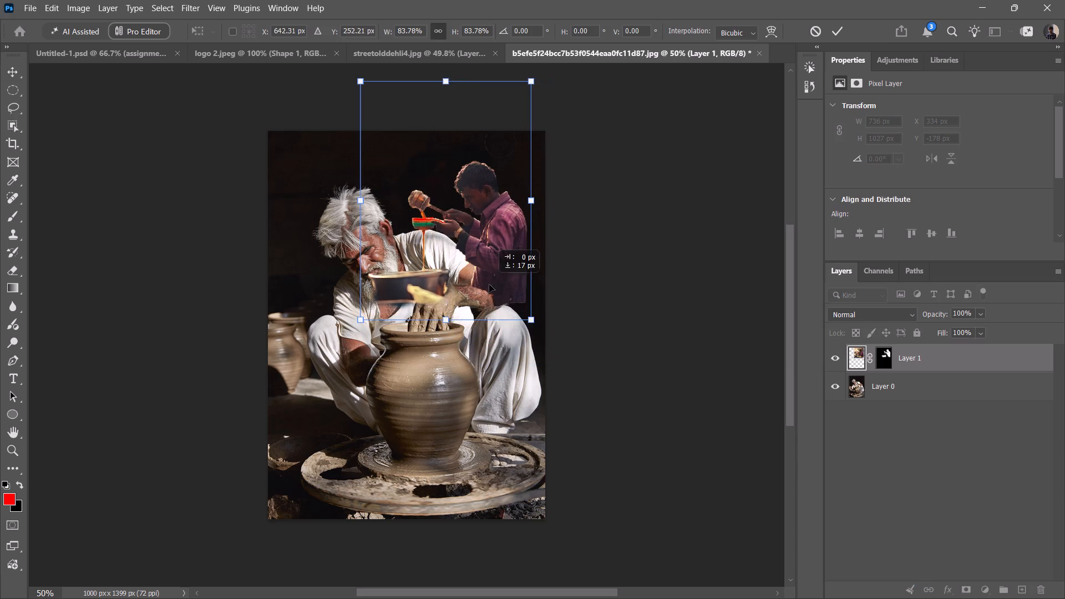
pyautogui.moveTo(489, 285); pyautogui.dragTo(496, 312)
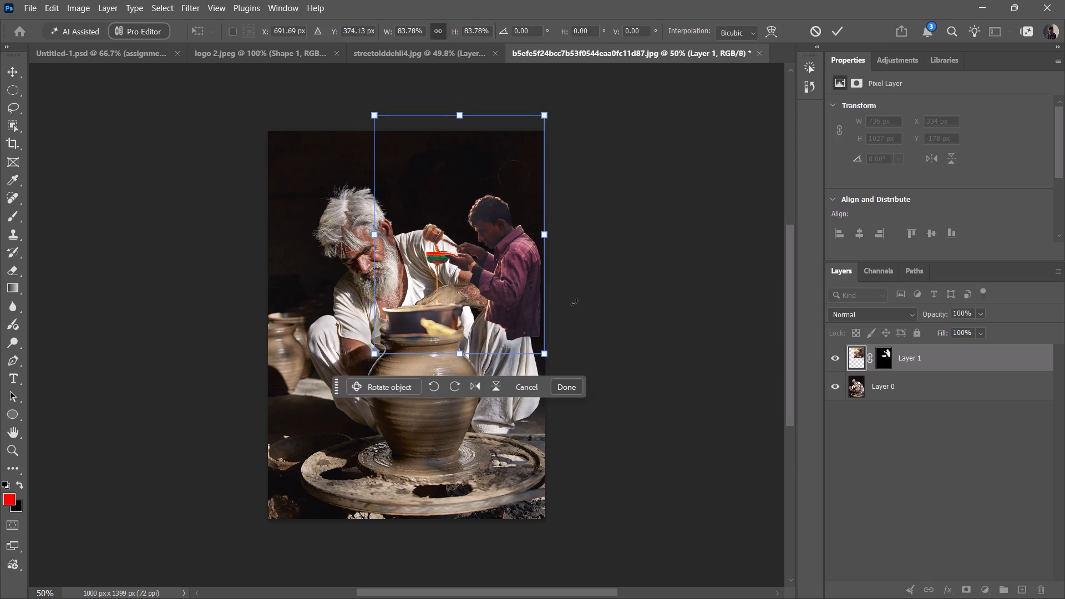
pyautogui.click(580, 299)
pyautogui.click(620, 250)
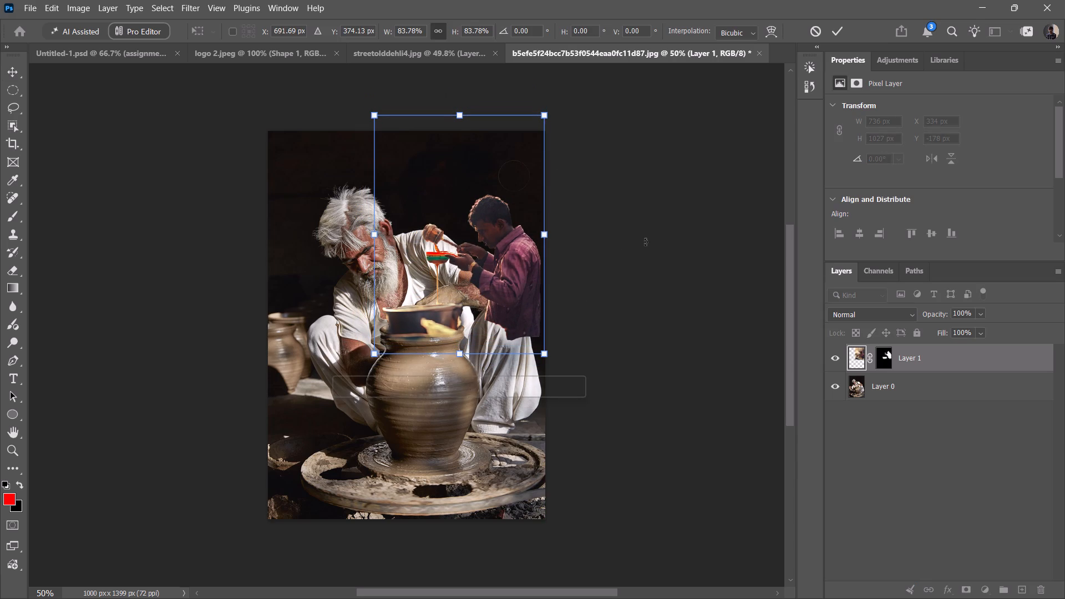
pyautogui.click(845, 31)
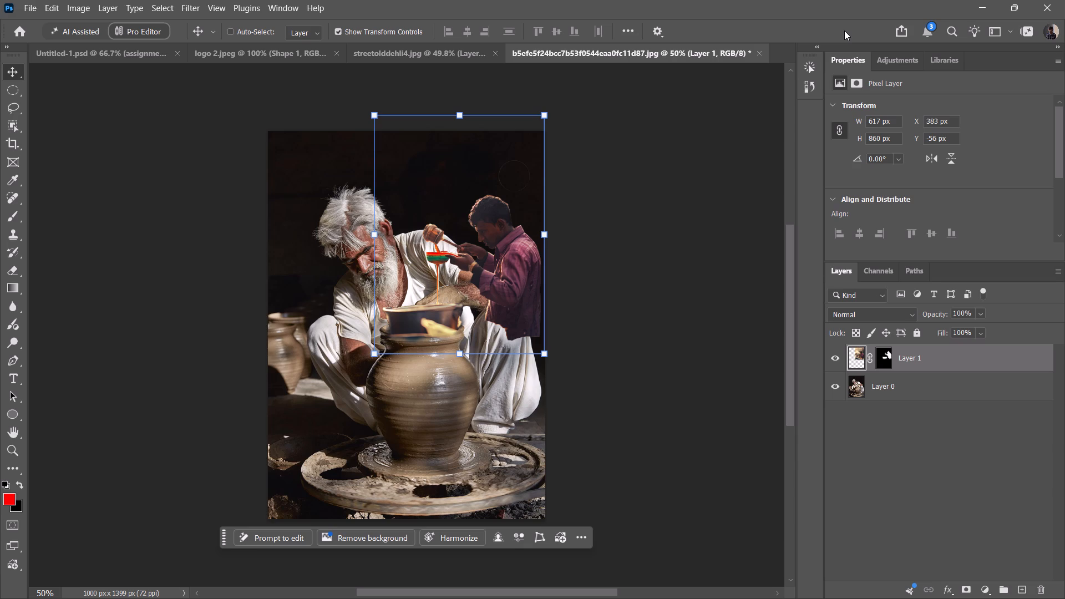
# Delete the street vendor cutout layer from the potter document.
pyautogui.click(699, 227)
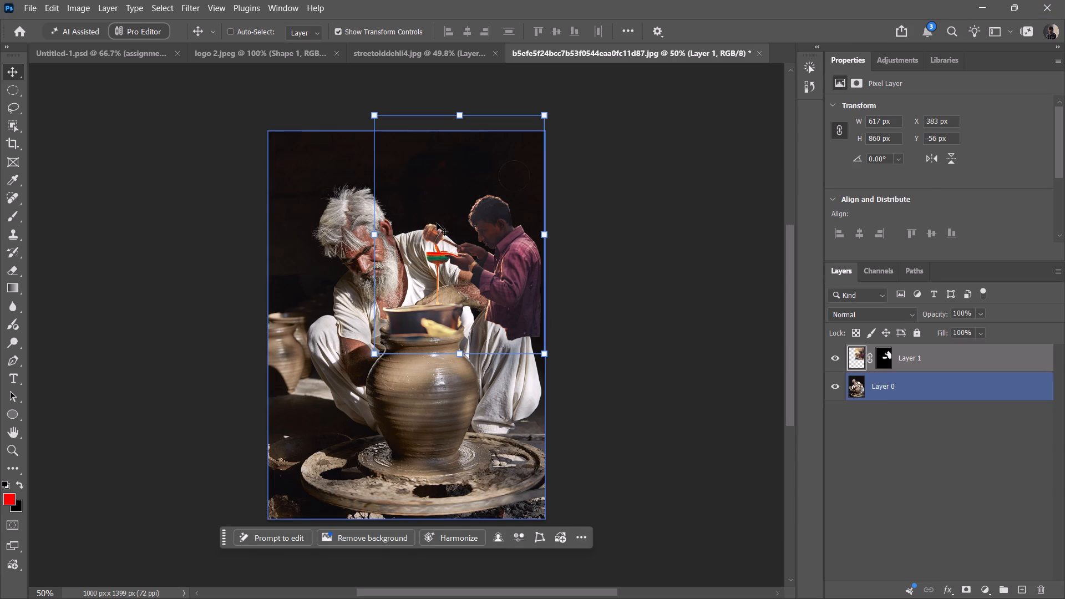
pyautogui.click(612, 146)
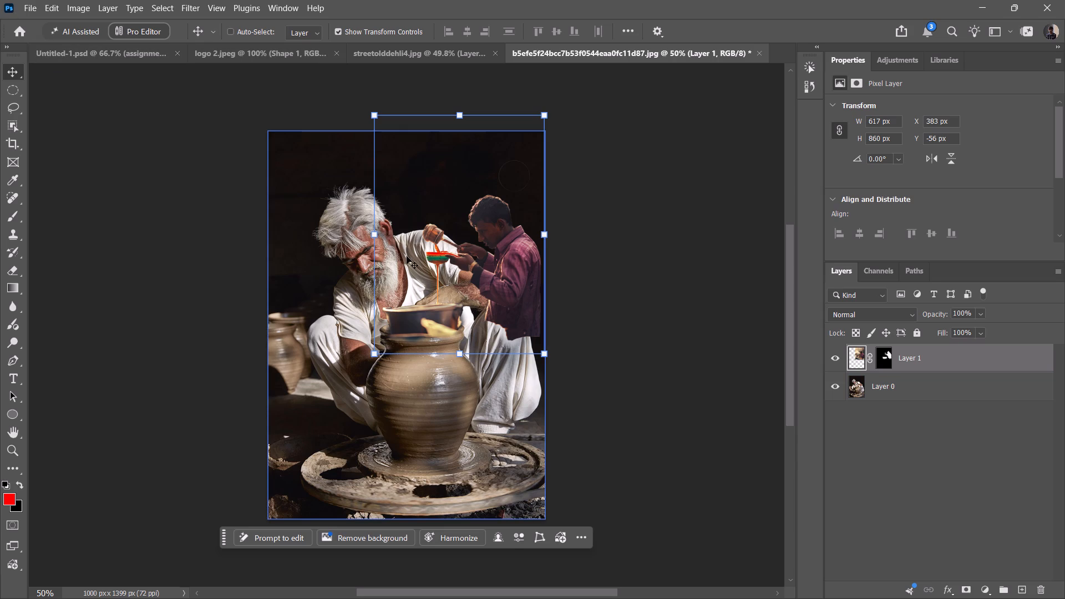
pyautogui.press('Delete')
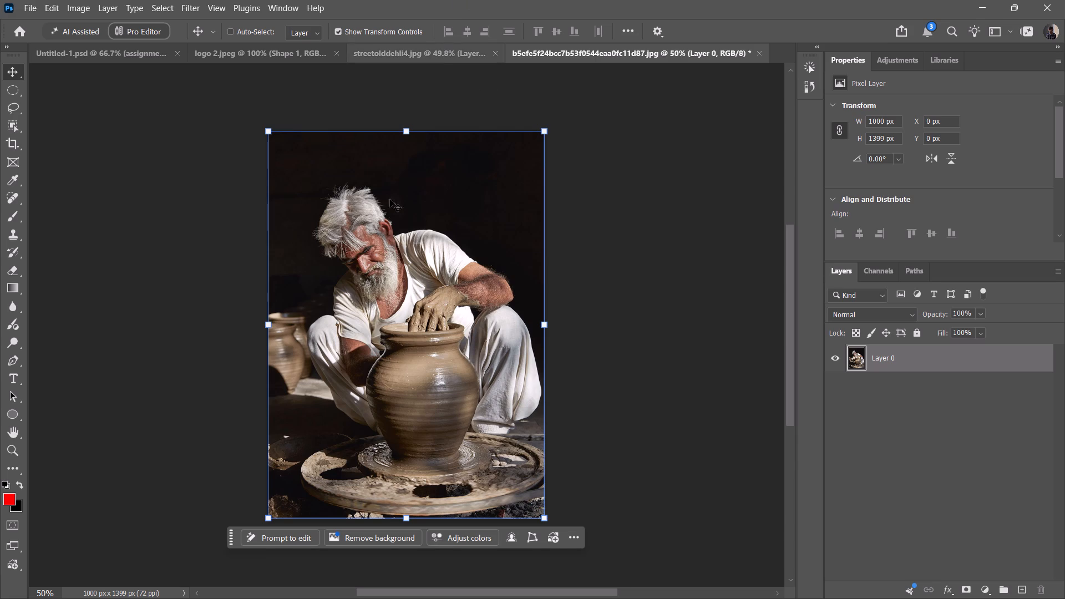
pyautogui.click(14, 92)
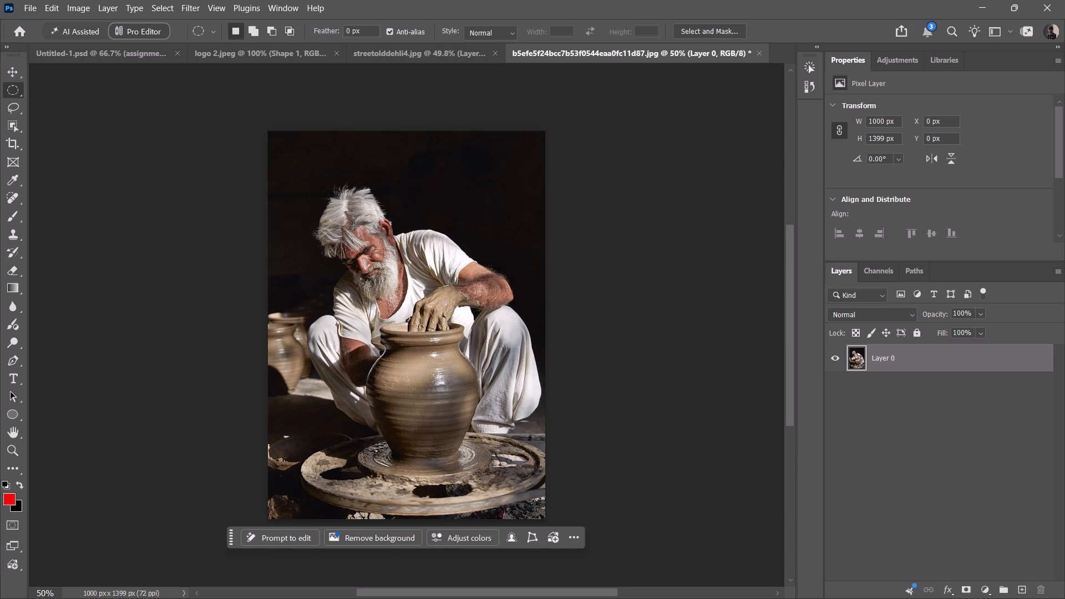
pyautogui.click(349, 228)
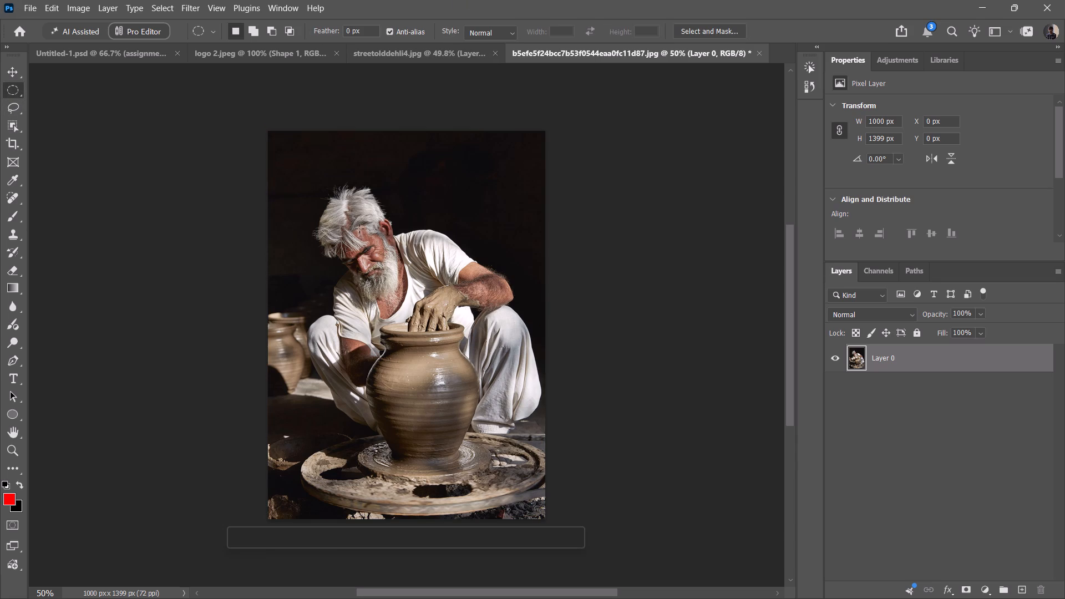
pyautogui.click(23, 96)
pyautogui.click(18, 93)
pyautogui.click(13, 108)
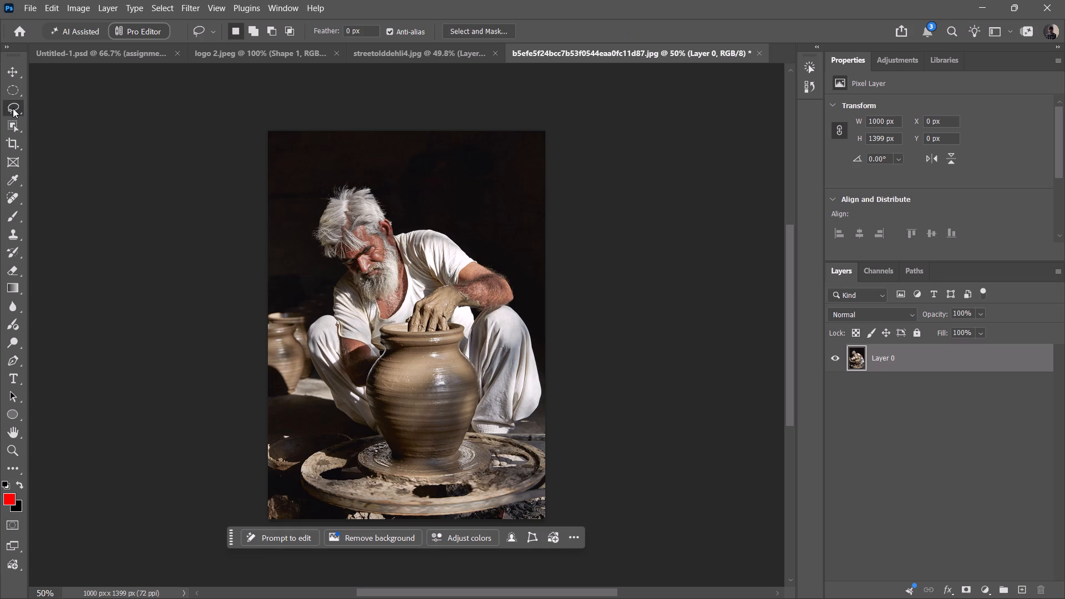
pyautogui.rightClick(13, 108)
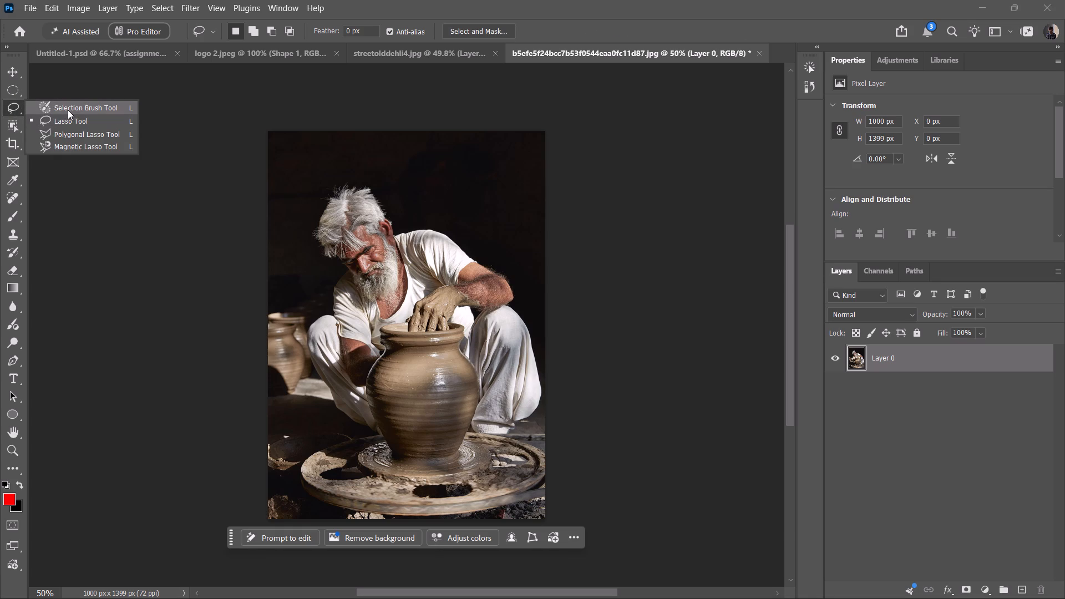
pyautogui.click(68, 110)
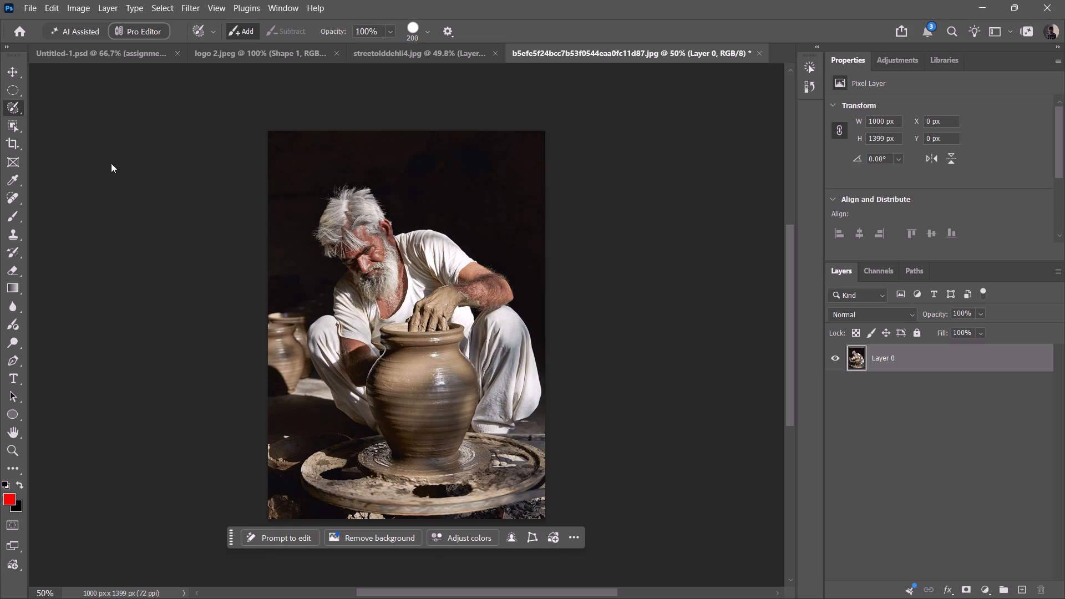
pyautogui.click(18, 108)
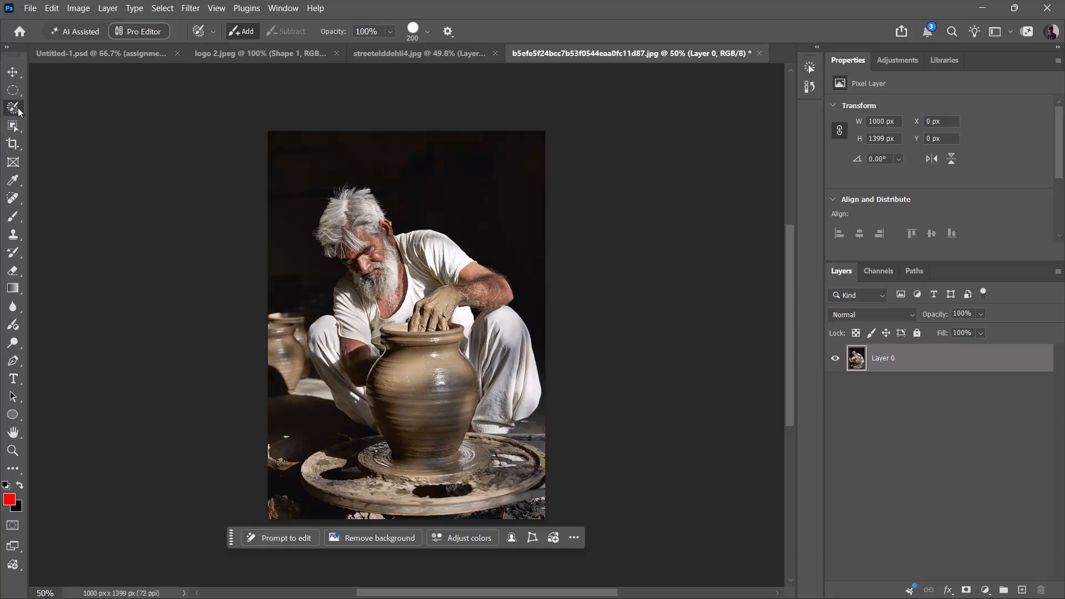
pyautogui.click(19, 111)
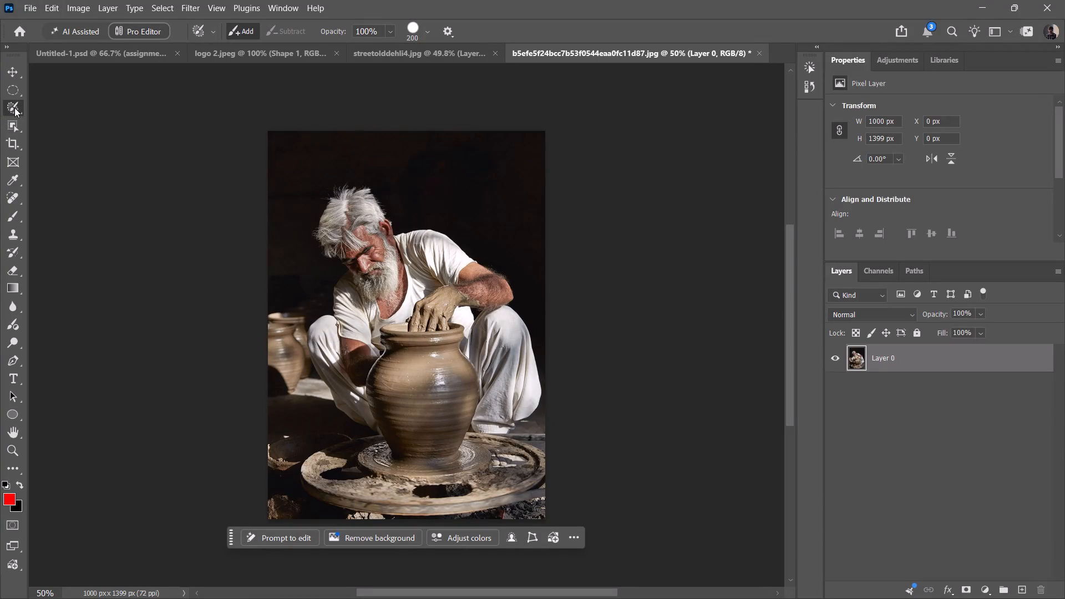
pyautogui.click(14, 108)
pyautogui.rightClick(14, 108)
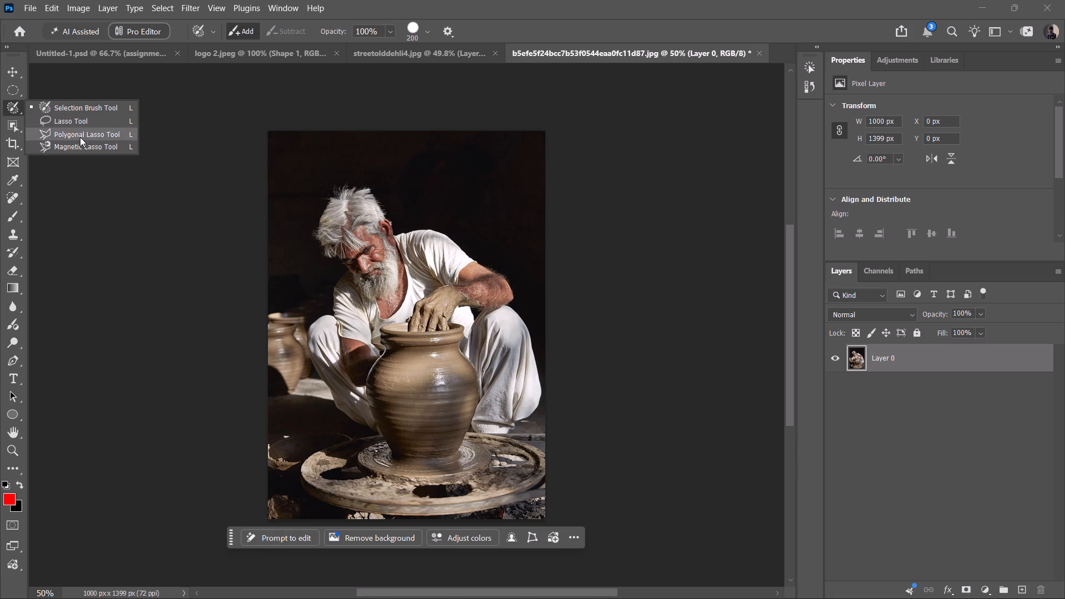
# Switch to the Object Selection Tool for the potter photo.
pyautogui.click(15, 125)
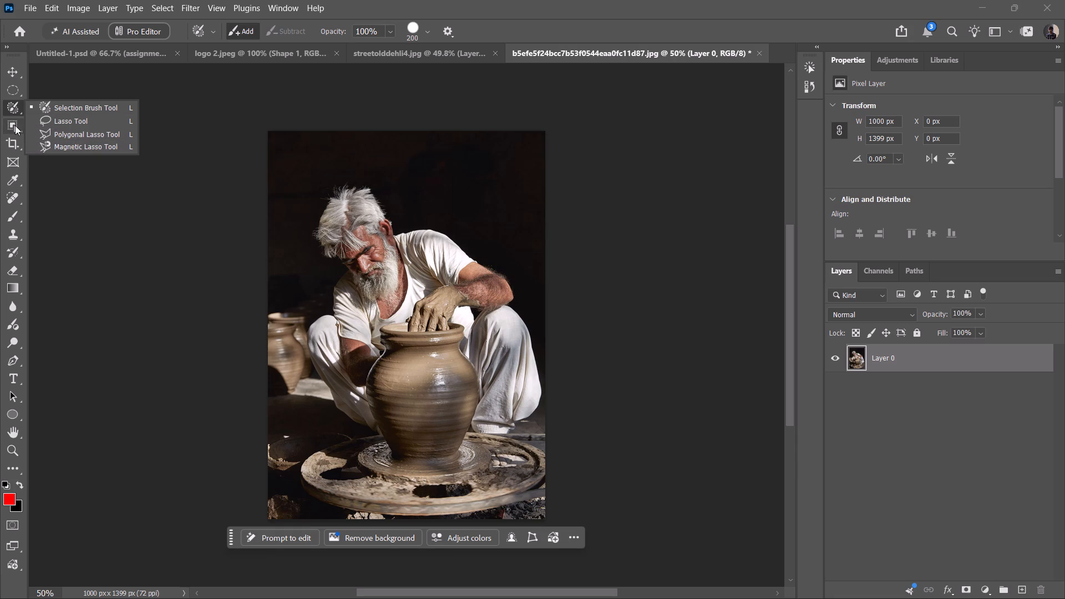
pyautogui.rightClick(8, 129)
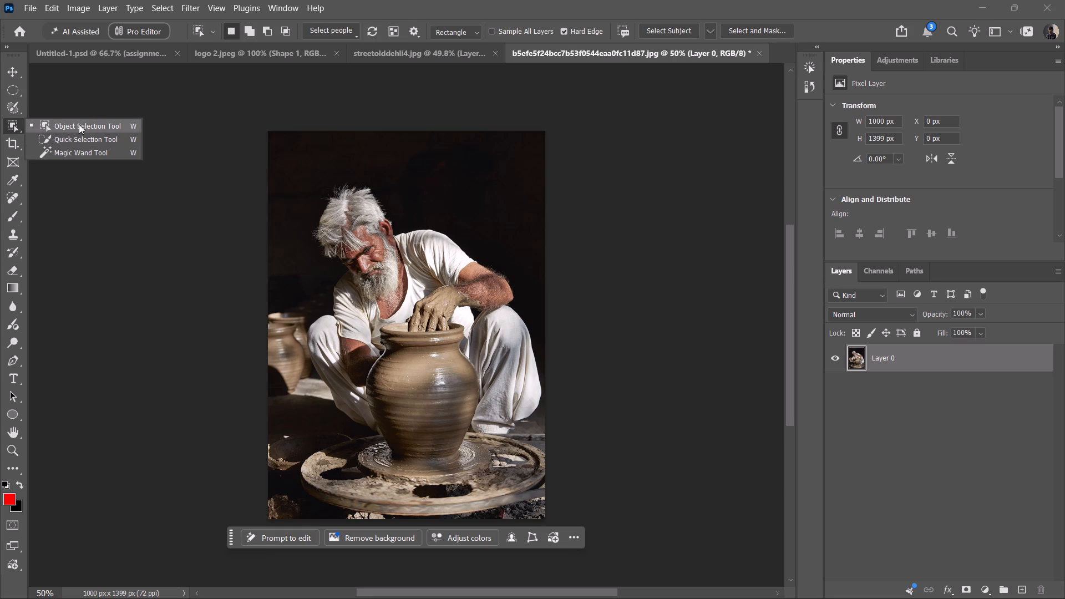
pyautogui.click(79, 124)
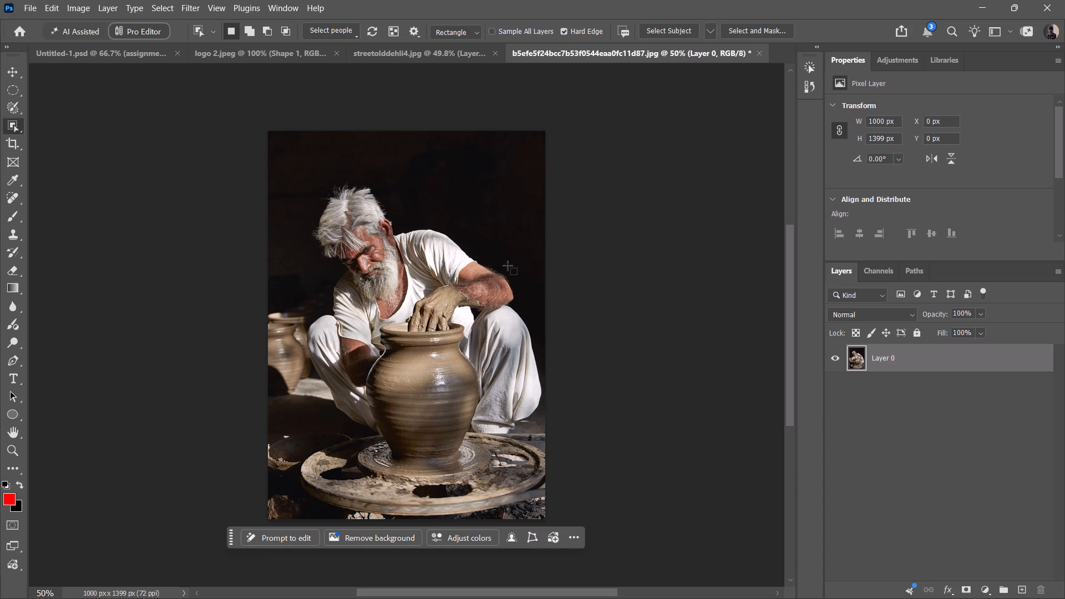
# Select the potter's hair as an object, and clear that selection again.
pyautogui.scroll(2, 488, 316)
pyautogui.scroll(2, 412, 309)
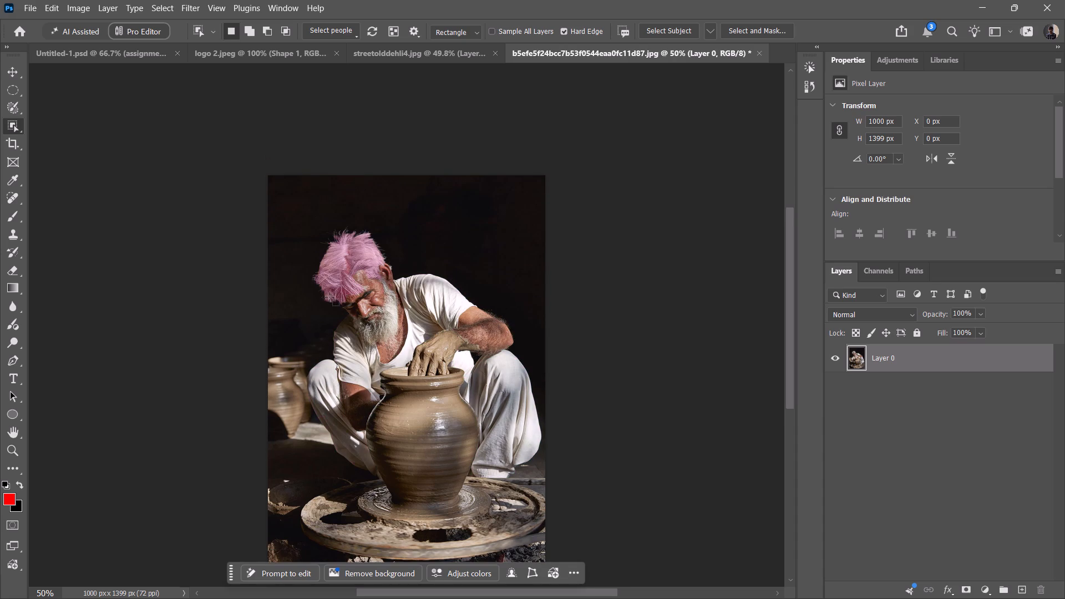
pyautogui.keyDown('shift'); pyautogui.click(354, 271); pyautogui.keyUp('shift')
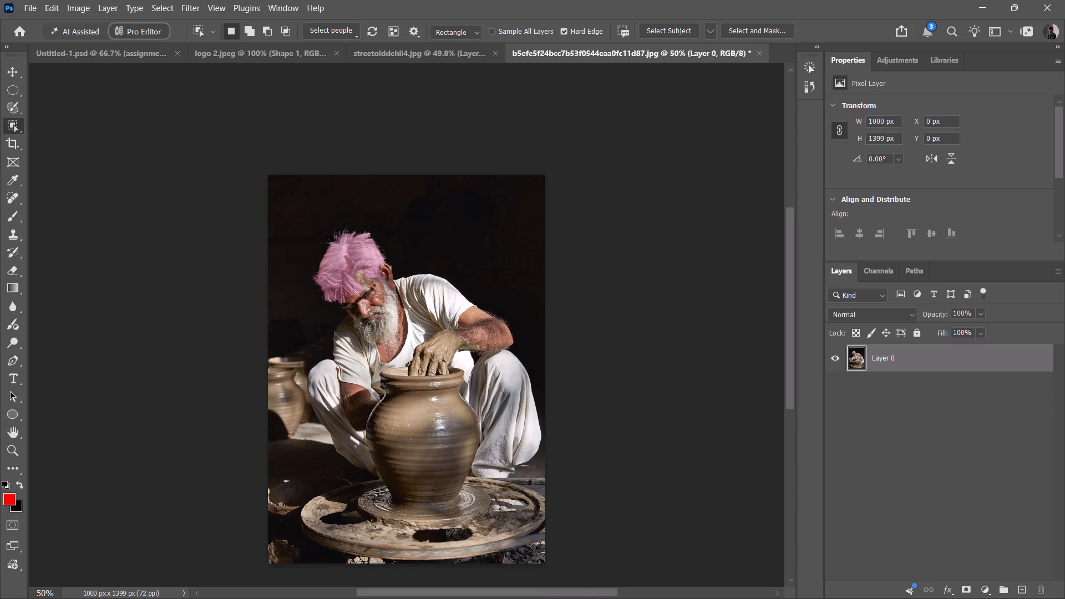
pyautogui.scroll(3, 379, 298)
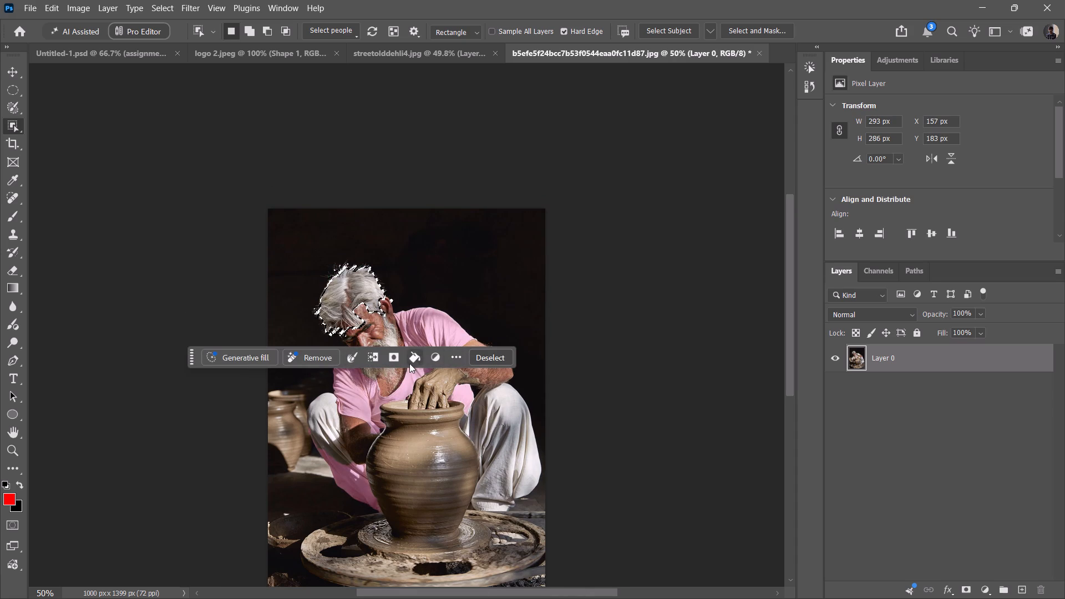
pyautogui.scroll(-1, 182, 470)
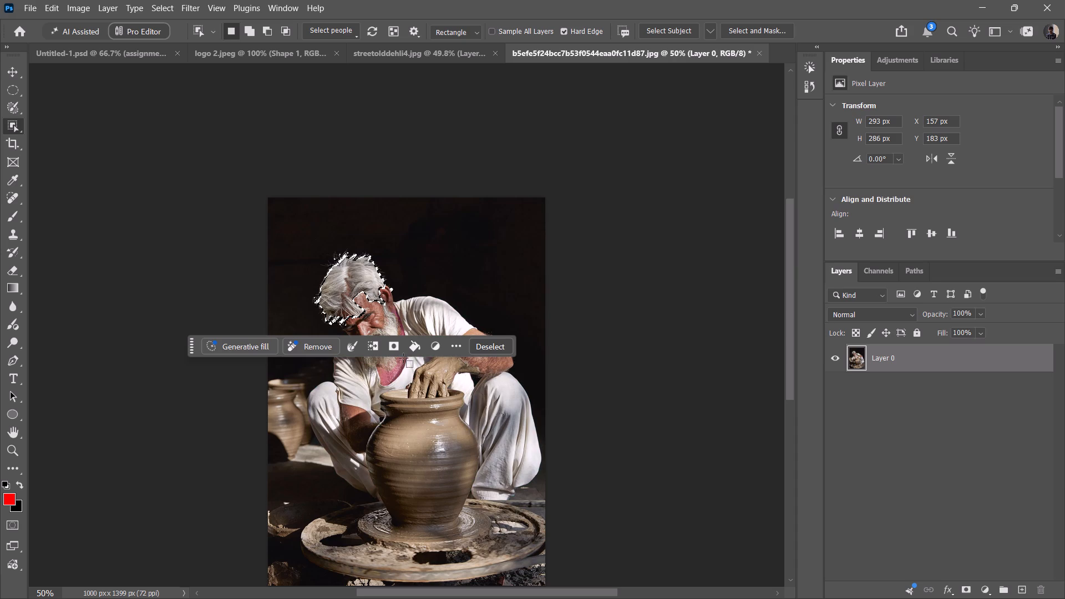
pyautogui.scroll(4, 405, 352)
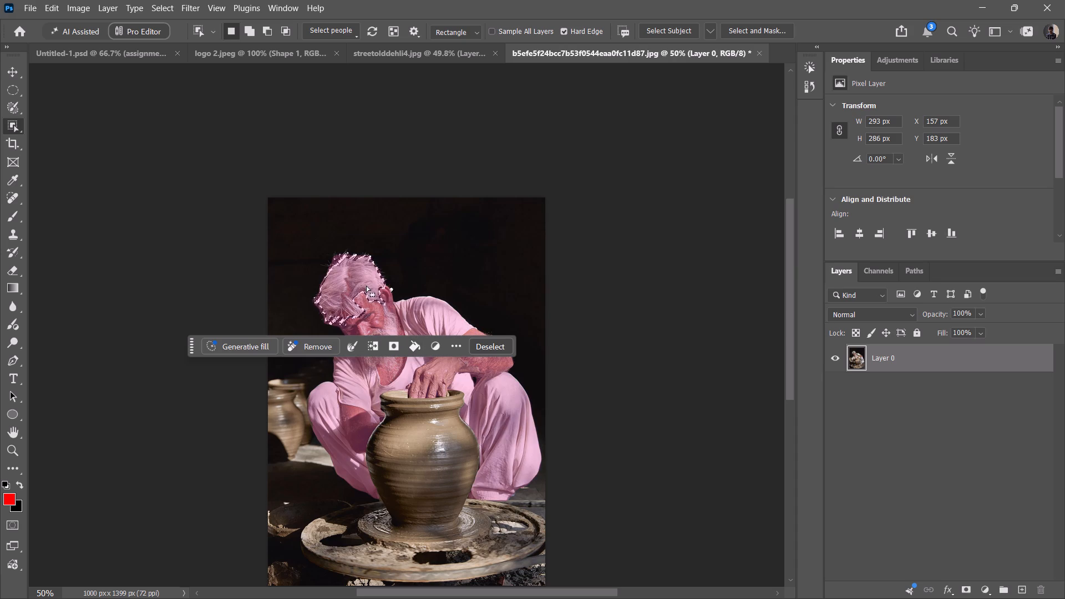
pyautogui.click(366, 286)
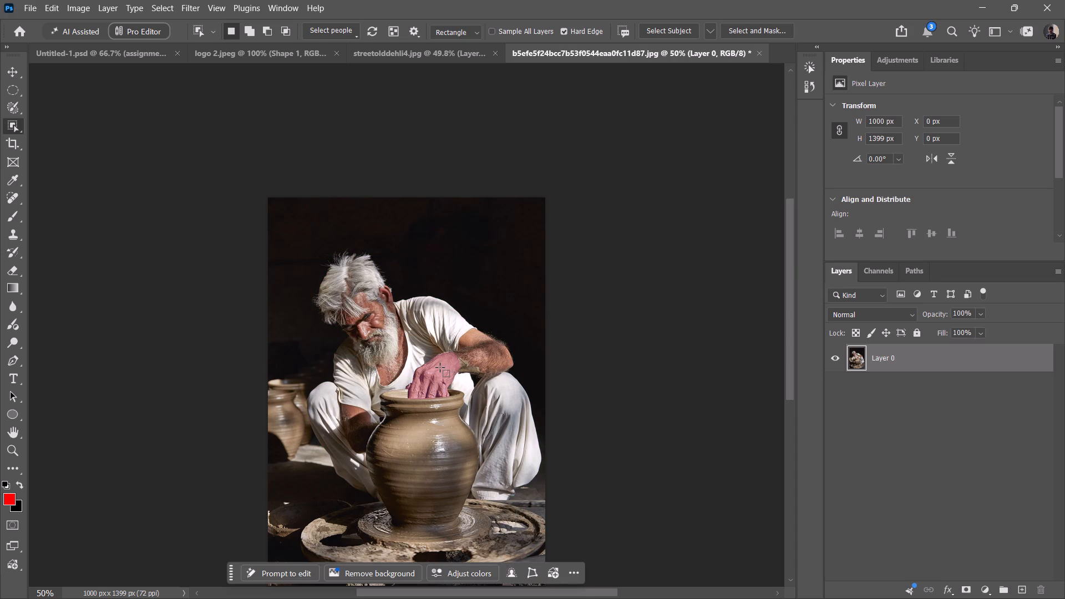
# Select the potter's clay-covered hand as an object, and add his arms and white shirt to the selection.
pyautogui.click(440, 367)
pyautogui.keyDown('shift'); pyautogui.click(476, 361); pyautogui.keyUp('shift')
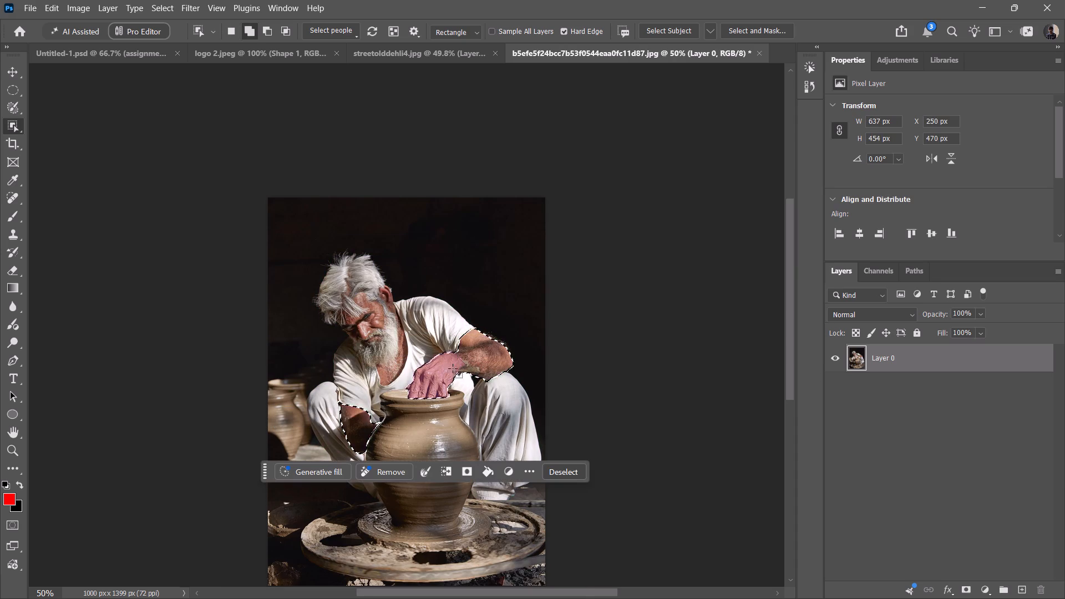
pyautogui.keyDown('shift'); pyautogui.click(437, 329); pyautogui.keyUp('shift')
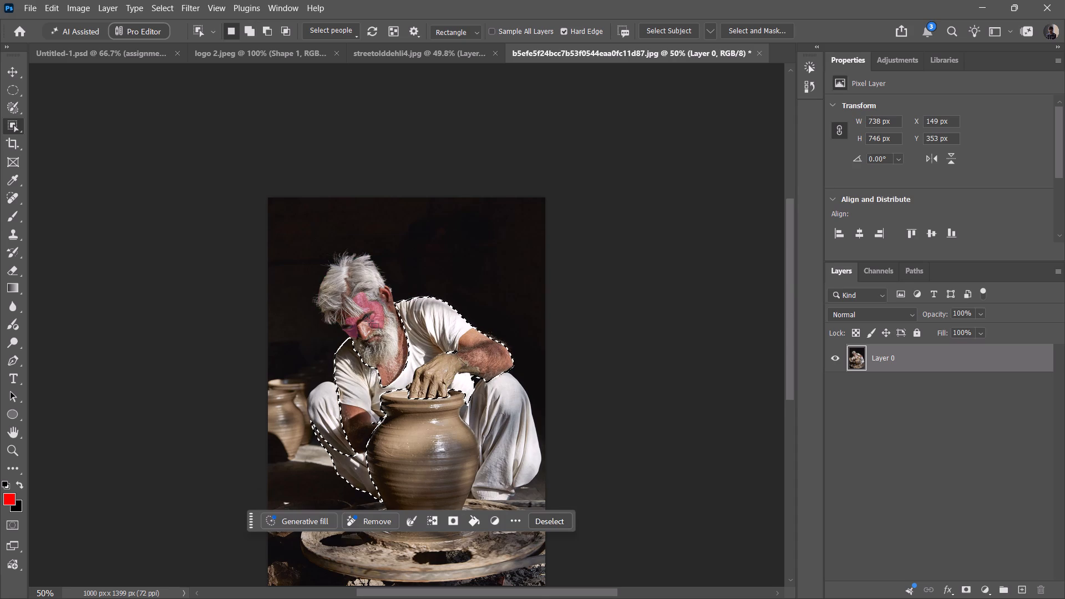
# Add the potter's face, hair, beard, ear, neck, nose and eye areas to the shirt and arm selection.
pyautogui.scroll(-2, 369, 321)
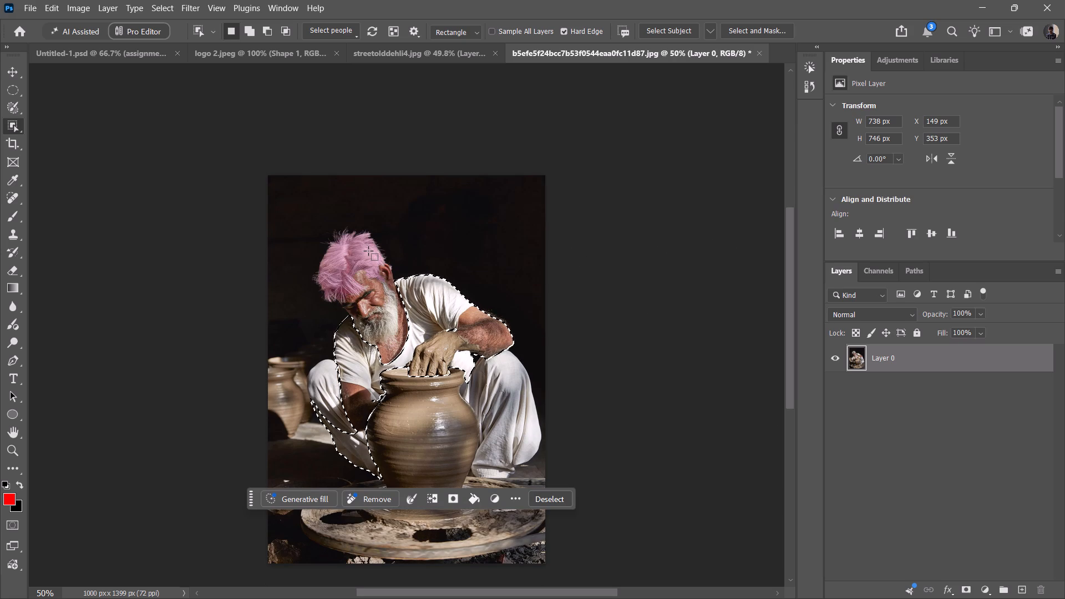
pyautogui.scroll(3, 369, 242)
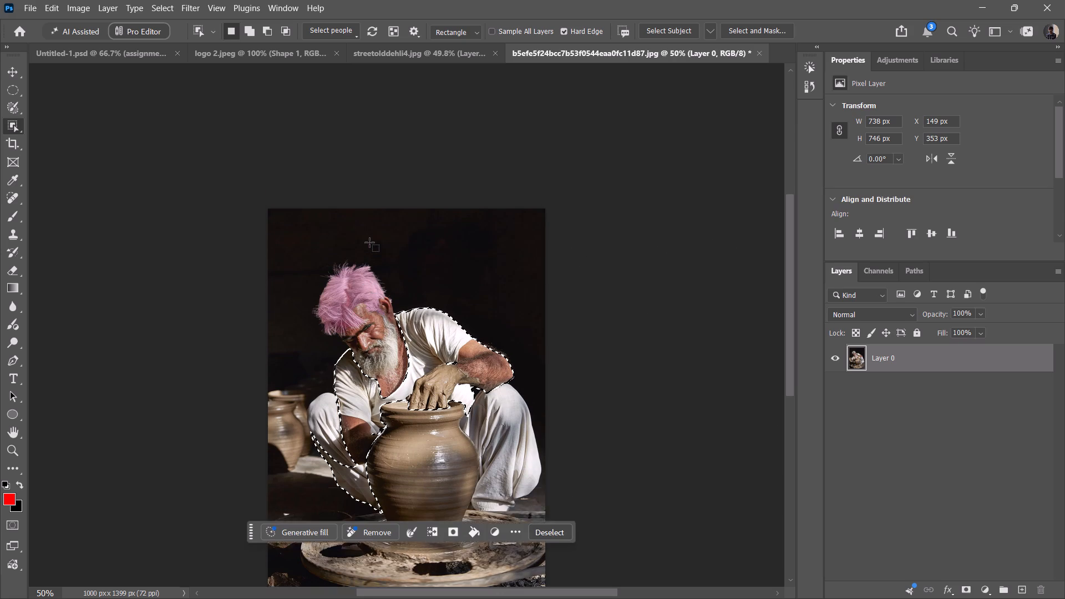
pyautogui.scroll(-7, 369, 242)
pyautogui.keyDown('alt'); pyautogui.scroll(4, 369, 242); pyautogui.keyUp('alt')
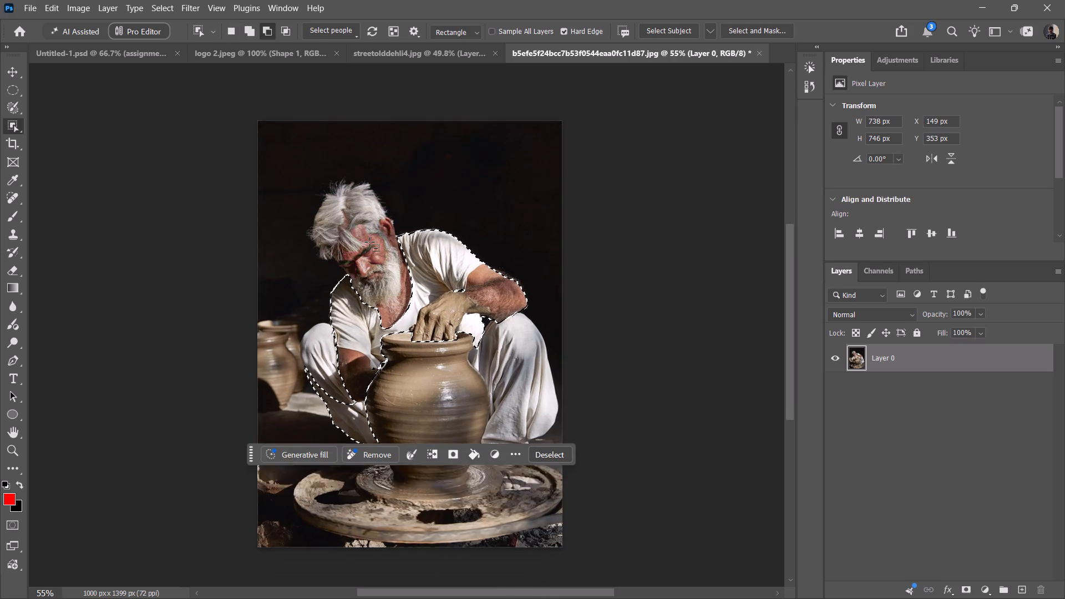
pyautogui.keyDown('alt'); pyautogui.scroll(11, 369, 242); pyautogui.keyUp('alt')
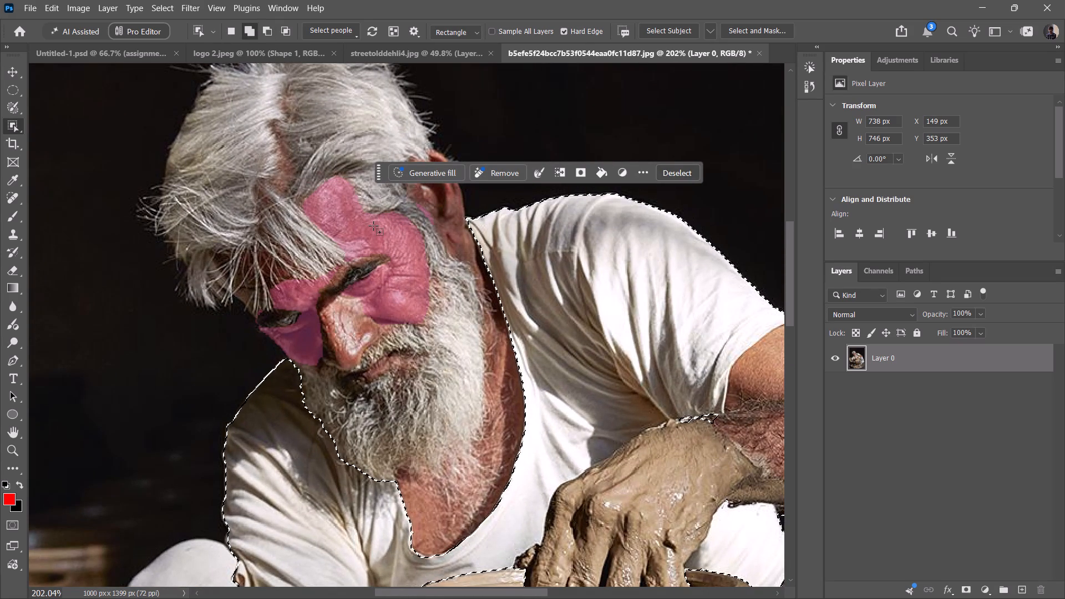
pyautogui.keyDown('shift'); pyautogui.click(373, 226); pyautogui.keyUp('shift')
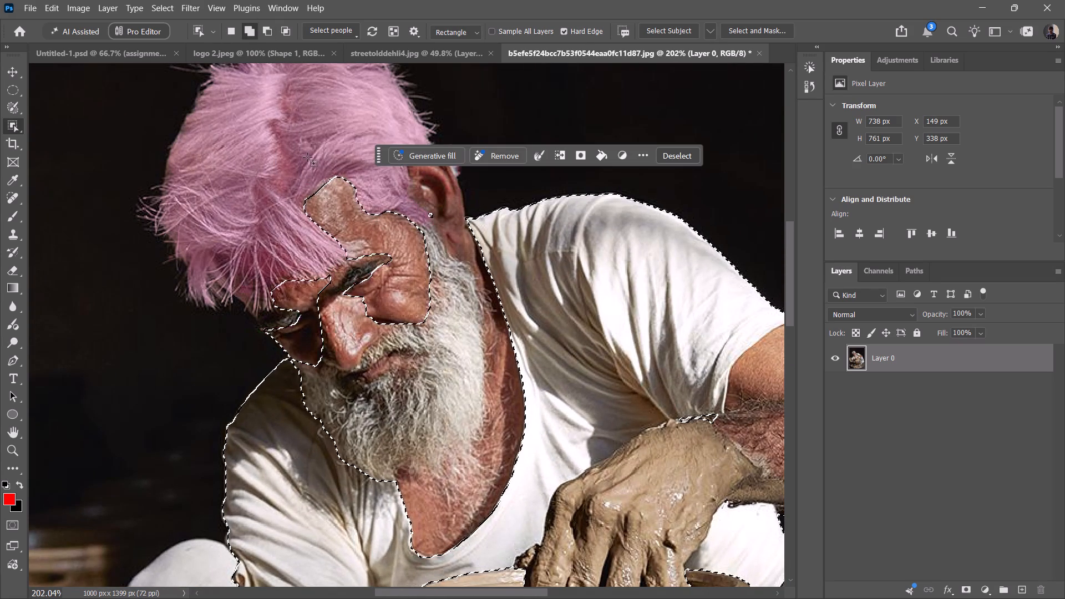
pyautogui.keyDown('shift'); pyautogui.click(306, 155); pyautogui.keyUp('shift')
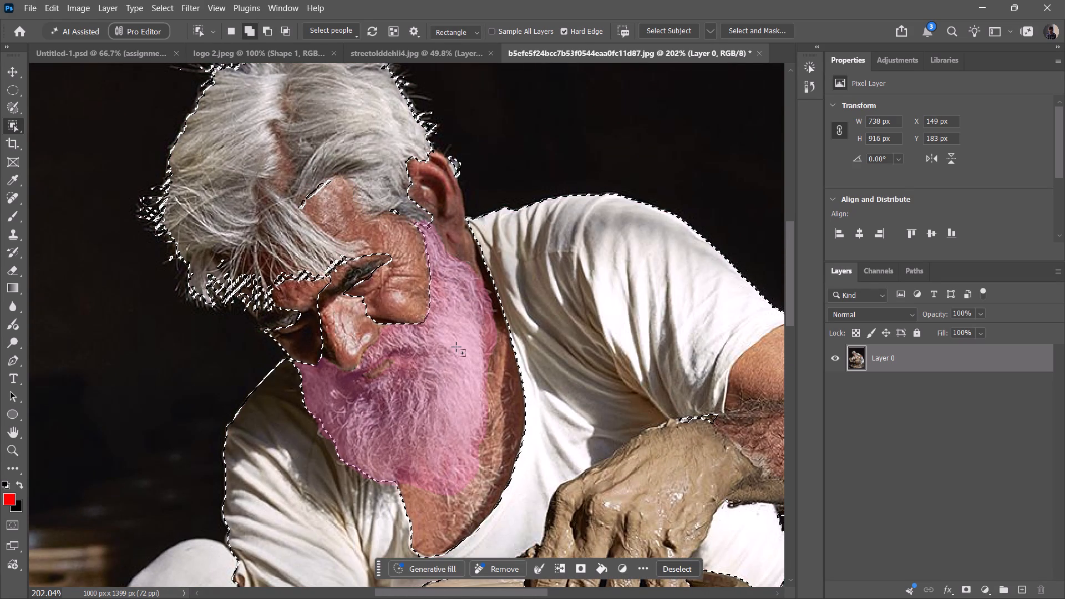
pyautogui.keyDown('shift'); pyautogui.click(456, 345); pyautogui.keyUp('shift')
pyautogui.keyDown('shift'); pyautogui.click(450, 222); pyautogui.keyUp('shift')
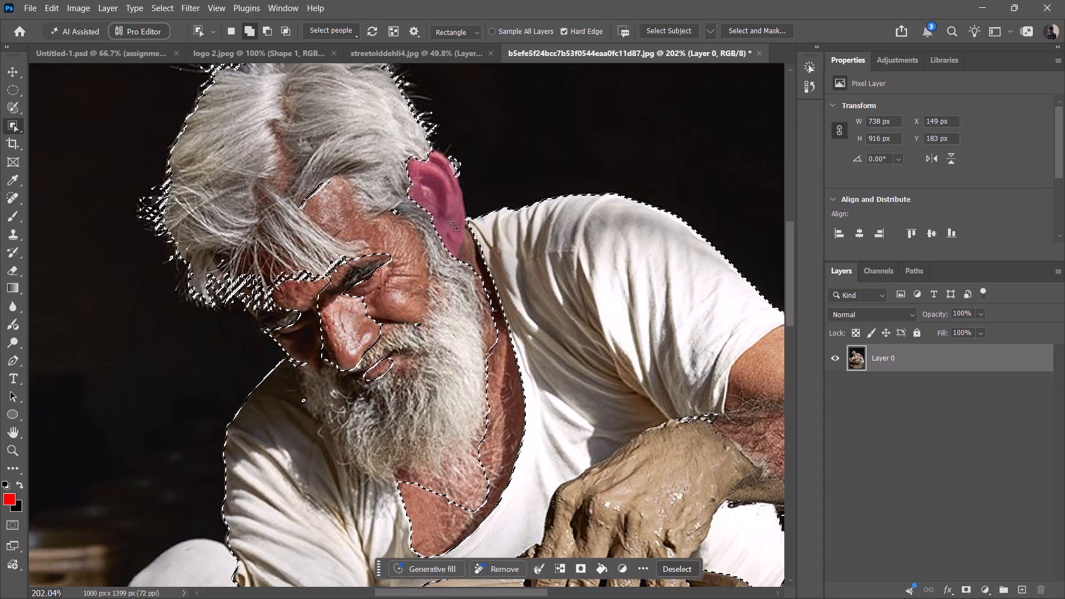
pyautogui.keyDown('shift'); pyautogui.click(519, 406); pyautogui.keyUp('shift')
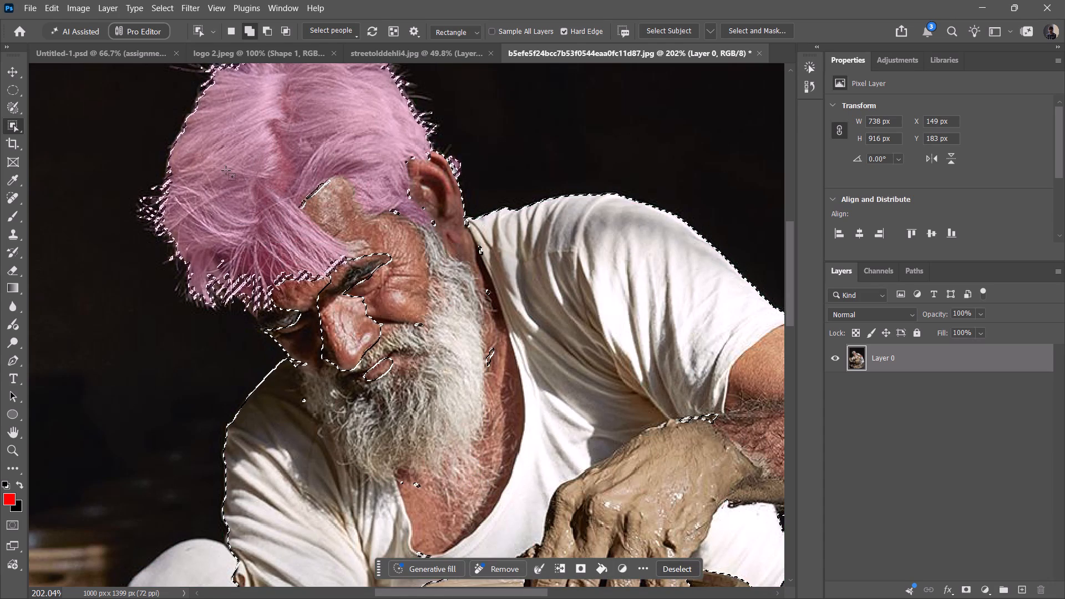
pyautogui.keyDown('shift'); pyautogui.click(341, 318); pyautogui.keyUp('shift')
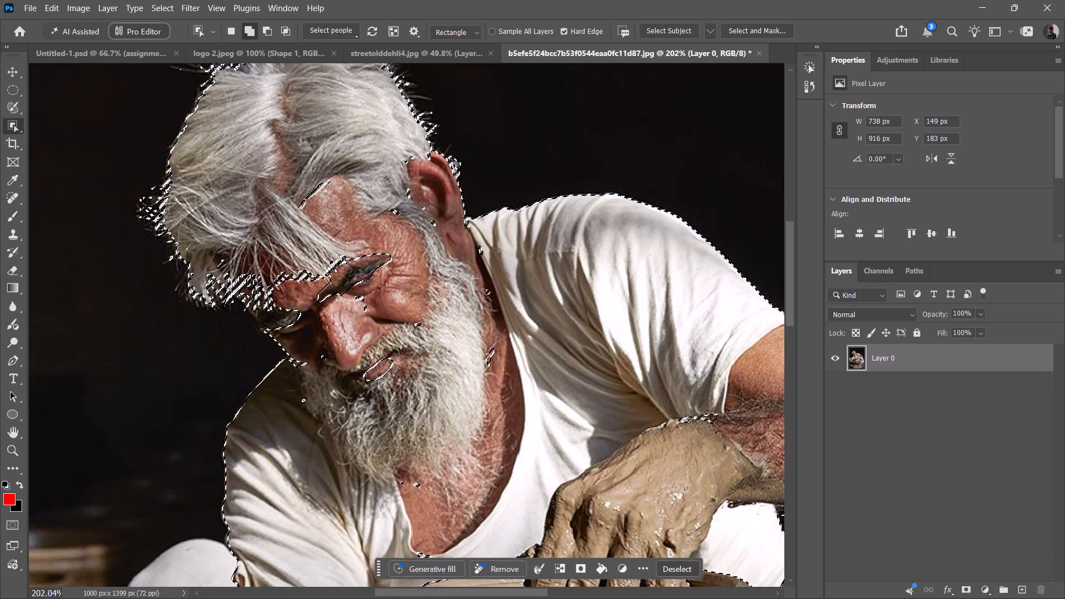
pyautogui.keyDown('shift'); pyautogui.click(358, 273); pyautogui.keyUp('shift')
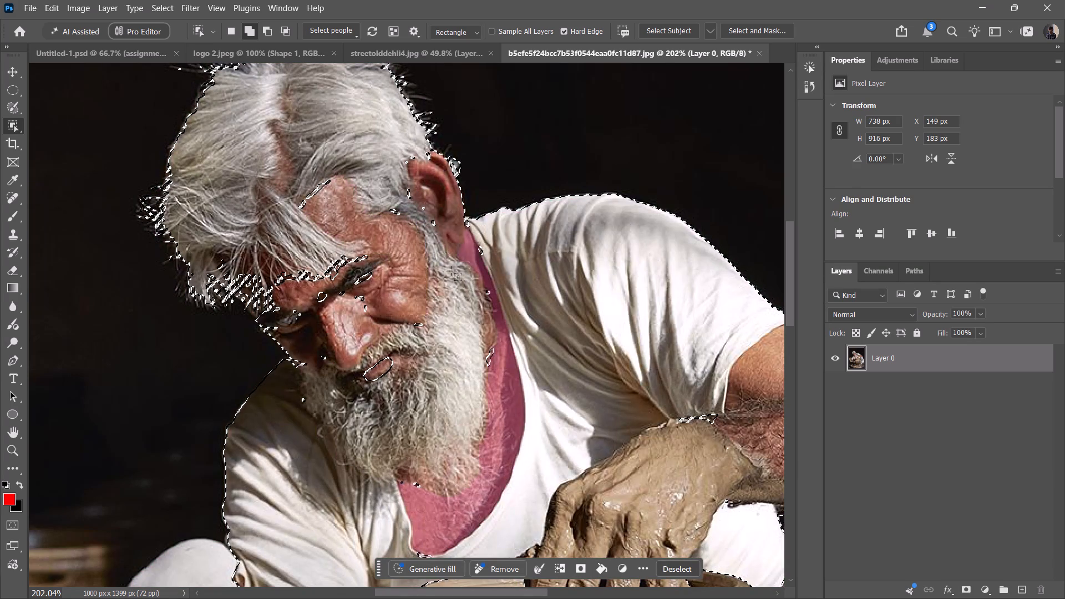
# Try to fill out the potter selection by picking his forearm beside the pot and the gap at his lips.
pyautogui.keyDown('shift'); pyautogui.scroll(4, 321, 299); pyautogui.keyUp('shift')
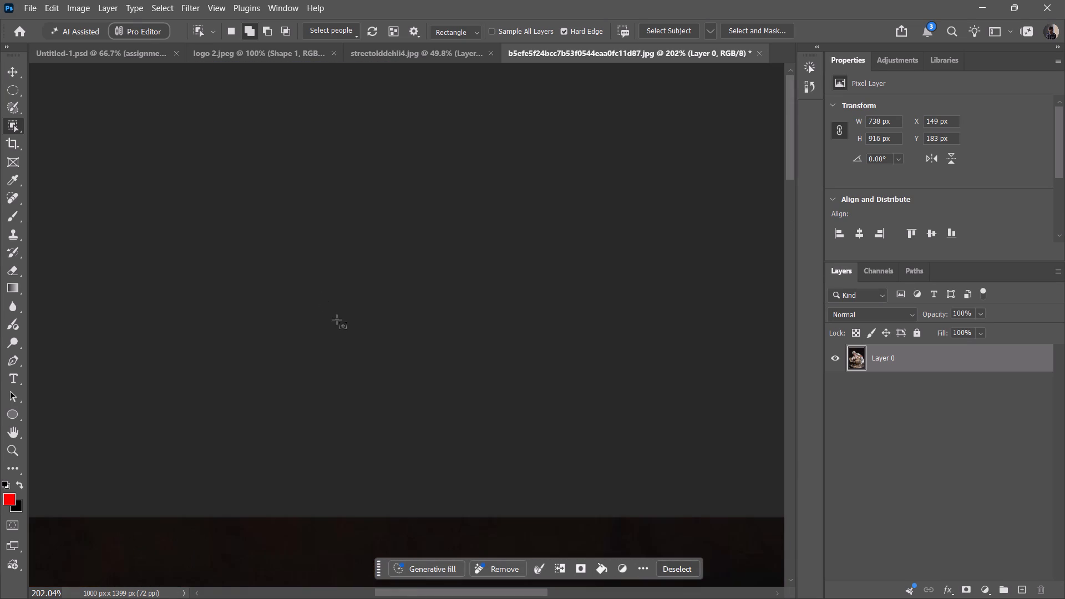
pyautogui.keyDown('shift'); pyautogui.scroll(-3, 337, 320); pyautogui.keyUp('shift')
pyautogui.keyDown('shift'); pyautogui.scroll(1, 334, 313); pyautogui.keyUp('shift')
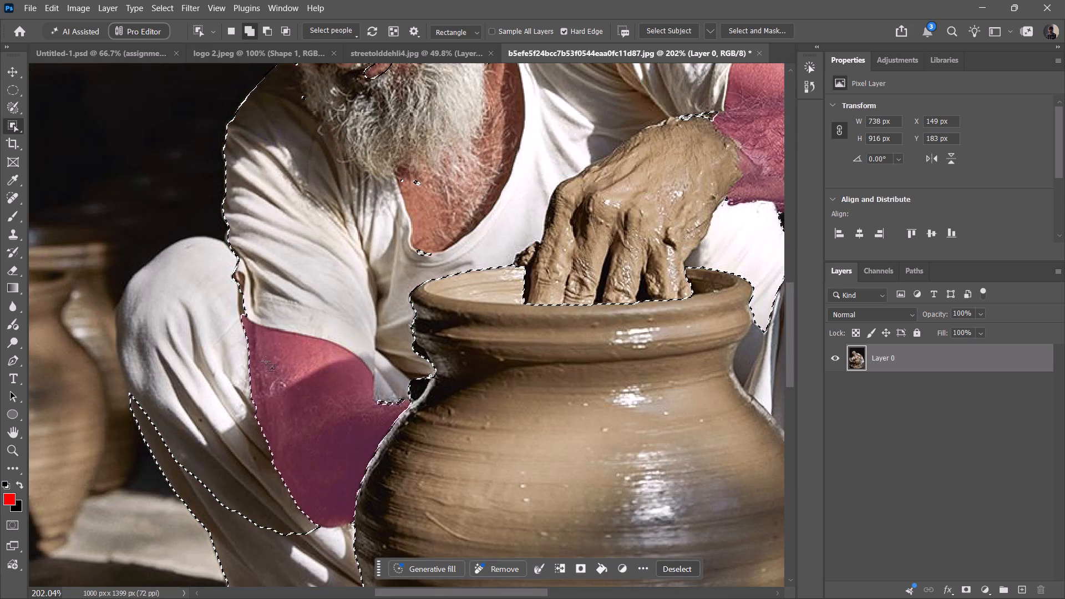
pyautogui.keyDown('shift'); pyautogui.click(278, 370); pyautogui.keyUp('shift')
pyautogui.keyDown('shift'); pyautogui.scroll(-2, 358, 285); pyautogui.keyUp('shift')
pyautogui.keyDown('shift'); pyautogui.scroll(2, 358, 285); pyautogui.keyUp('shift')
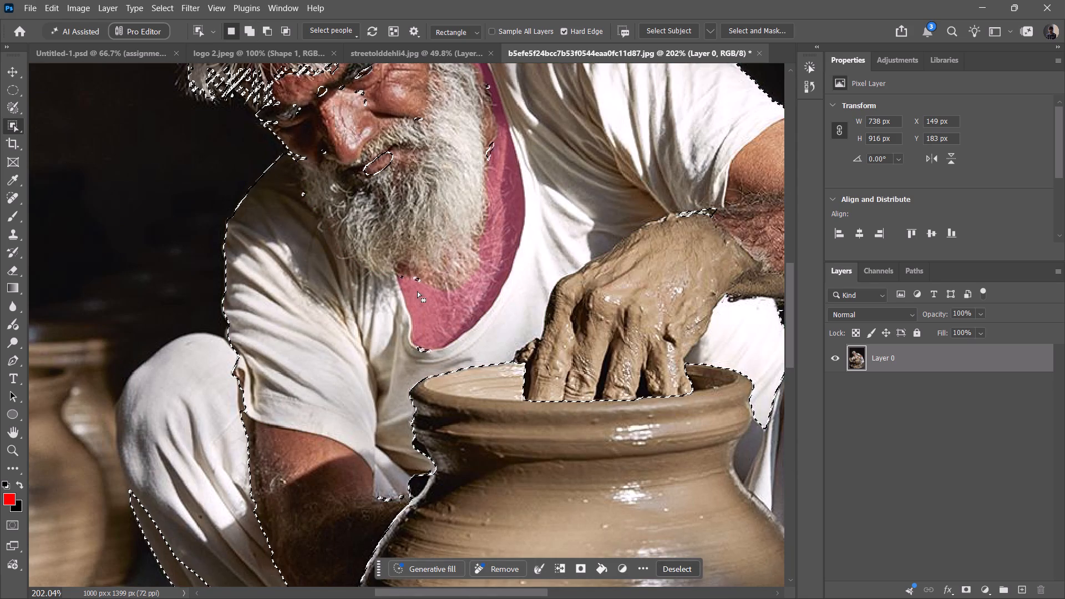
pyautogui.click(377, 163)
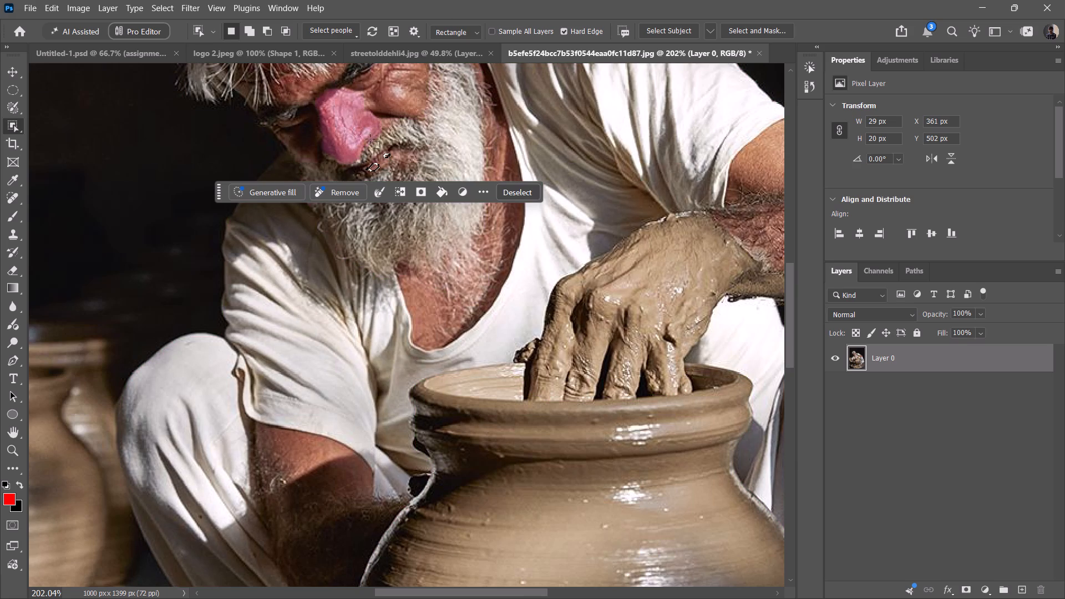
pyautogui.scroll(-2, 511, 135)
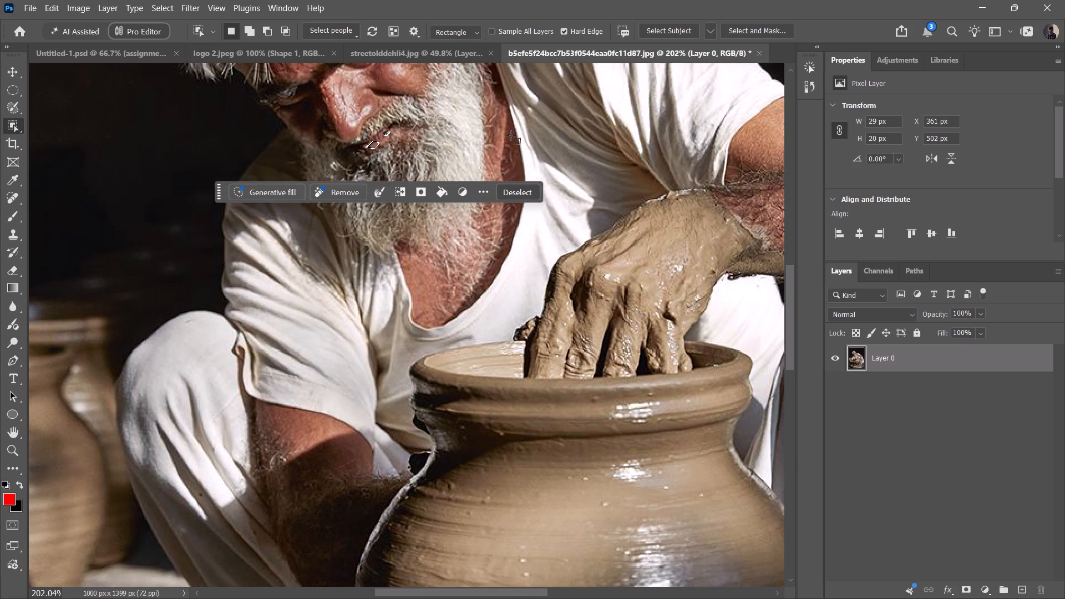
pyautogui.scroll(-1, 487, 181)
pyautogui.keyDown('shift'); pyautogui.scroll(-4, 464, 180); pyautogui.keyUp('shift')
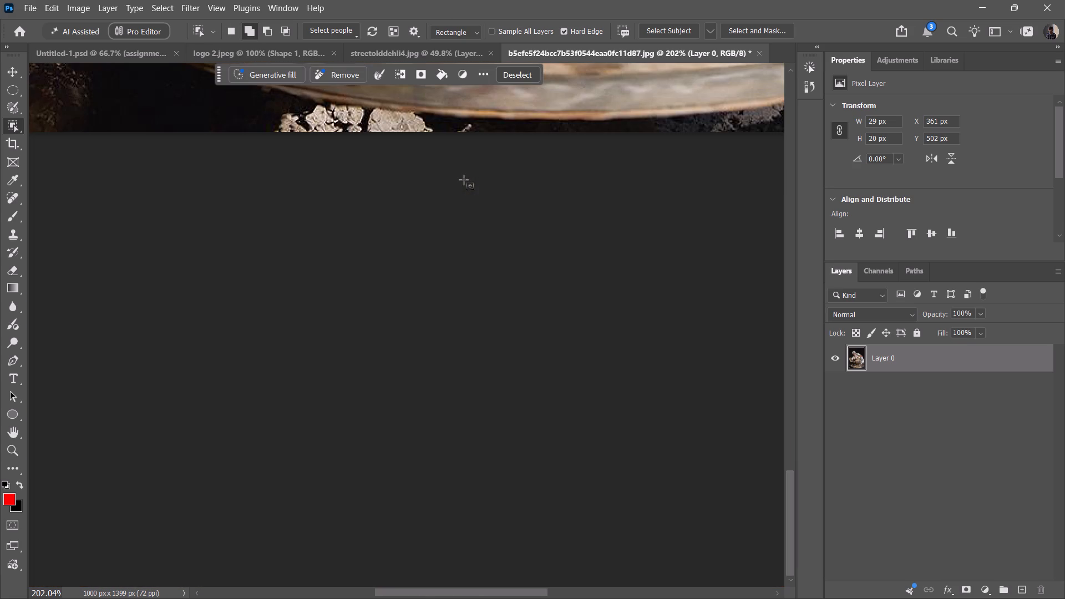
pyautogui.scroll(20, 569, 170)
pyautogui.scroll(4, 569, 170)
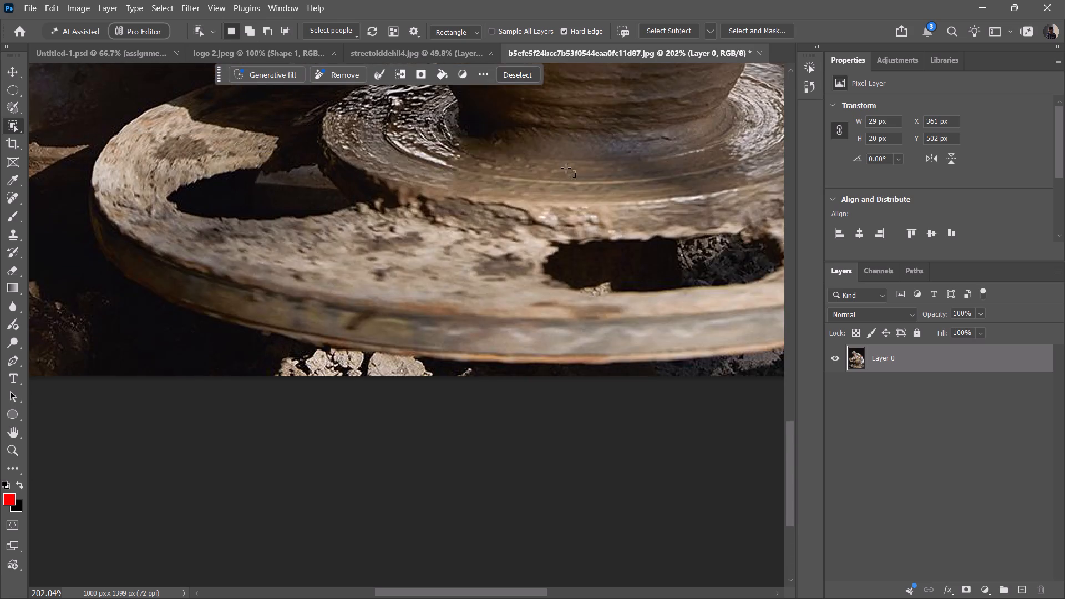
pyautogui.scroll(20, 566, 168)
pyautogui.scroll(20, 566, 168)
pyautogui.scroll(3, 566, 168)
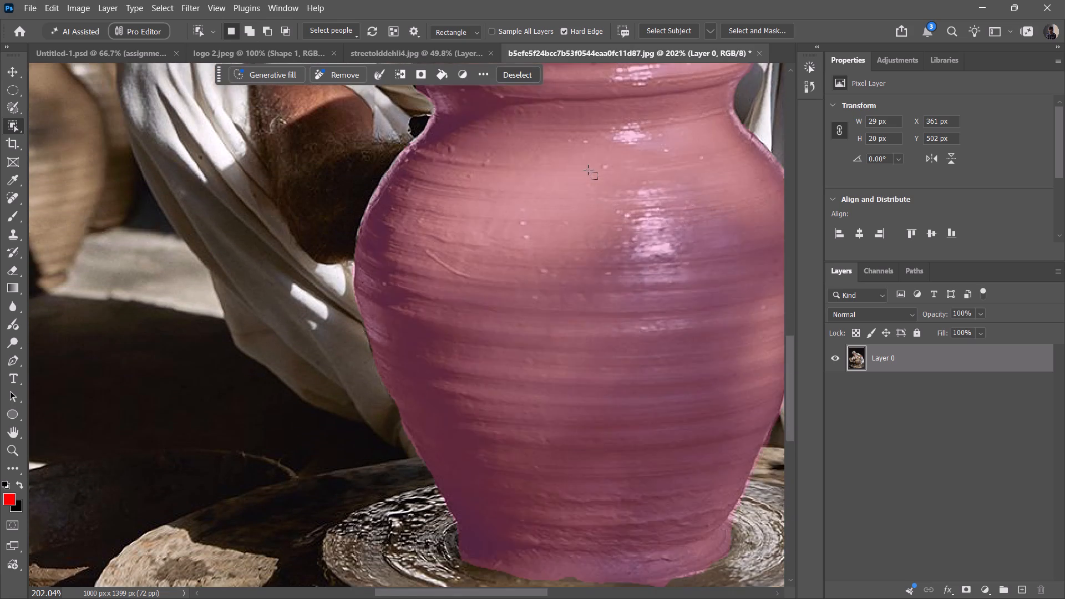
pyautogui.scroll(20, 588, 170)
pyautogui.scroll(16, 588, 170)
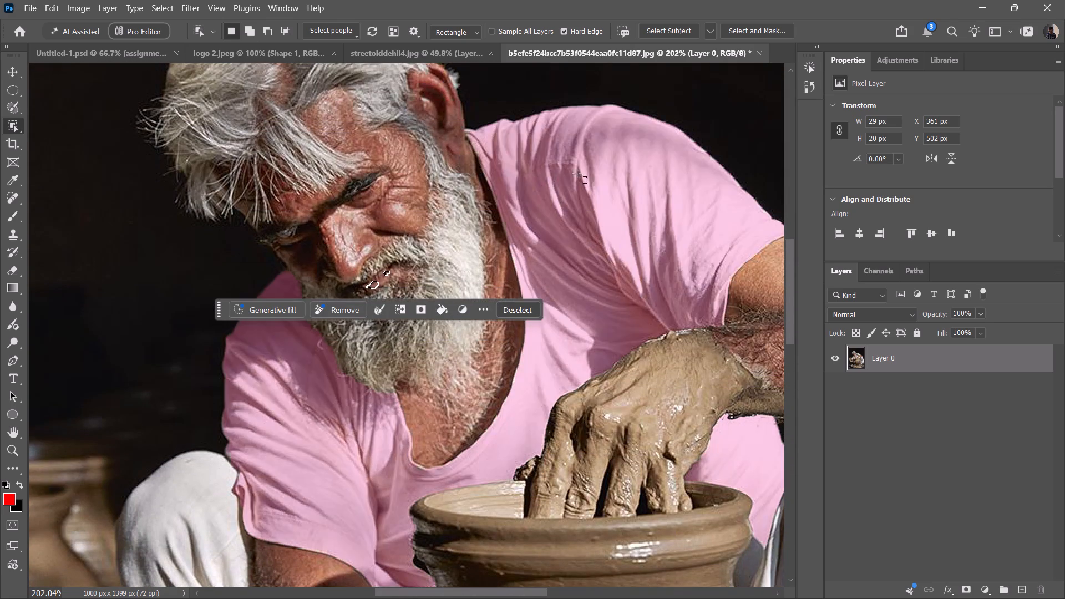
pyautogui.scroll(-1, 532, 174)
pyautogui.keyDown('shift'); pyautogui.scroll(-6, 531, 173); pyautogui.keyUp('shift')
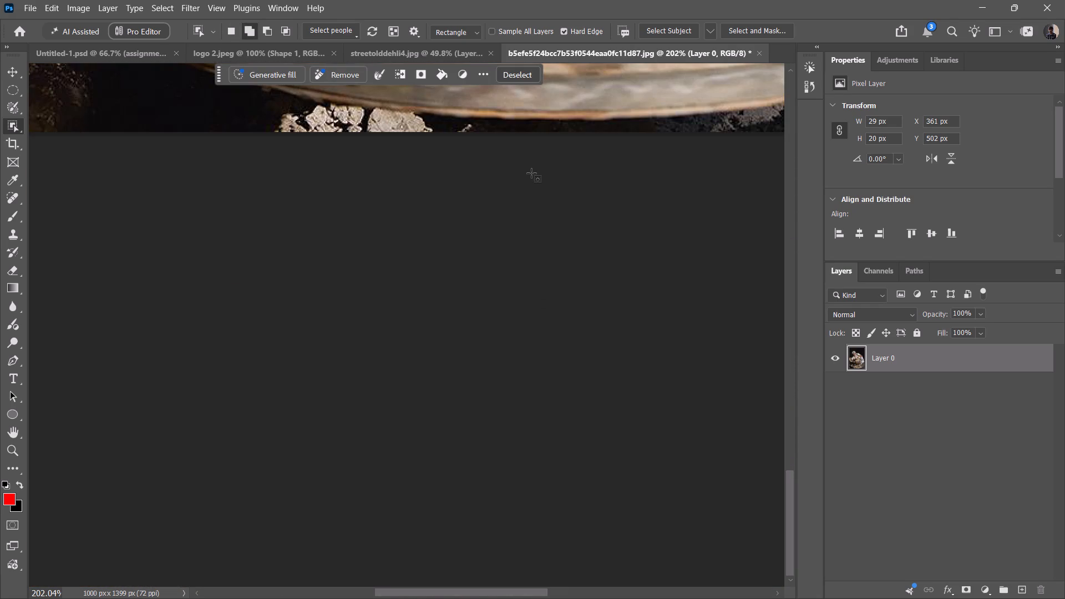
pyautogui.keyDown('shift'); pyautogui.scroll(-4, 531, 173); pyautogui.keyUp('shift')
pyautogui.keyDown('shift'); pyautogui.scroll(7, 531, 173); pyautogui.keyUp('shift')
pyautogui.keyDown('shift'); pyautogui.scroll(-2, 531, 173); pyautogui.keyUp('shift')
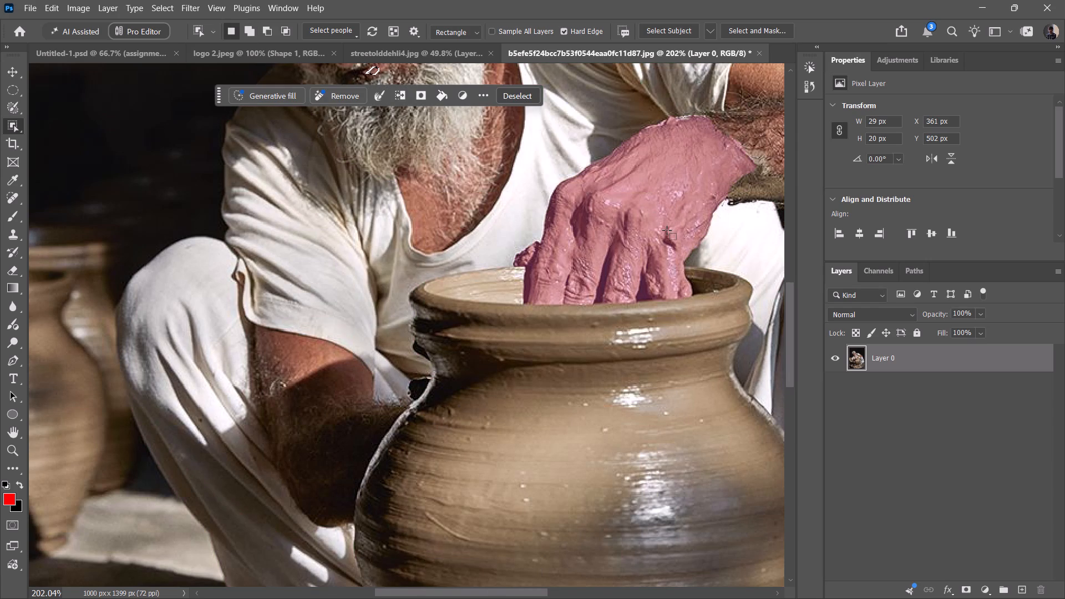
# Restart the object selection on the potter's face and hair, and add his beard, nose and lips to it.
pyautogui.keyDown('alt'); pyautogui.scroll(-3, 666, 230); pyautogui.keyUp('alt')
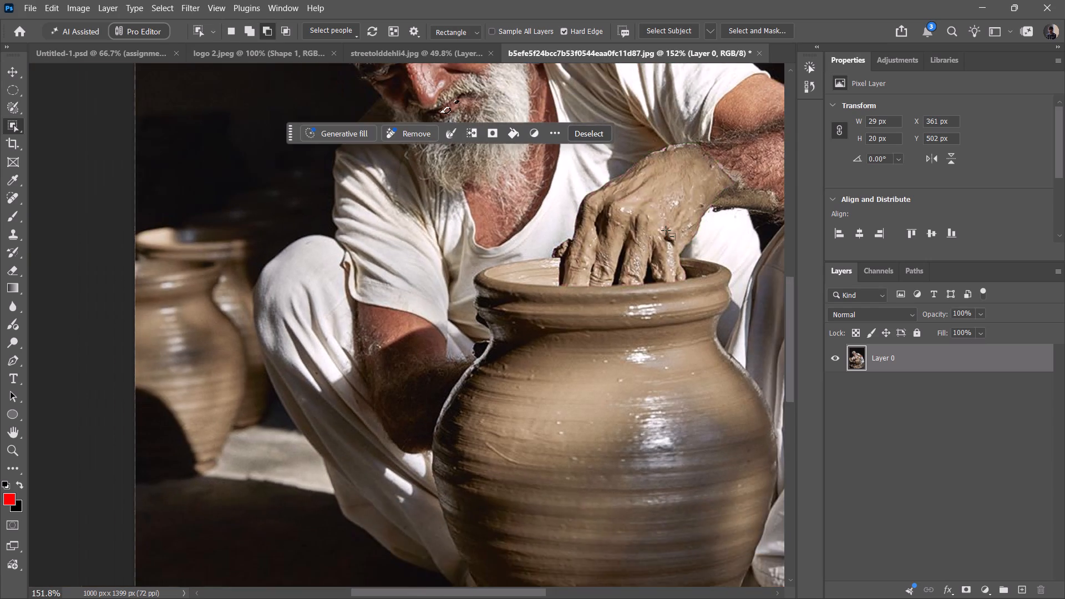
pyautogui.keyDown('alt'); pyautogui.scroll(-4, 666, 230); pyautogui.keyUp('alt')
pyautogui.moveTo(789, 295); pyautogui.dragTo(789, 293)
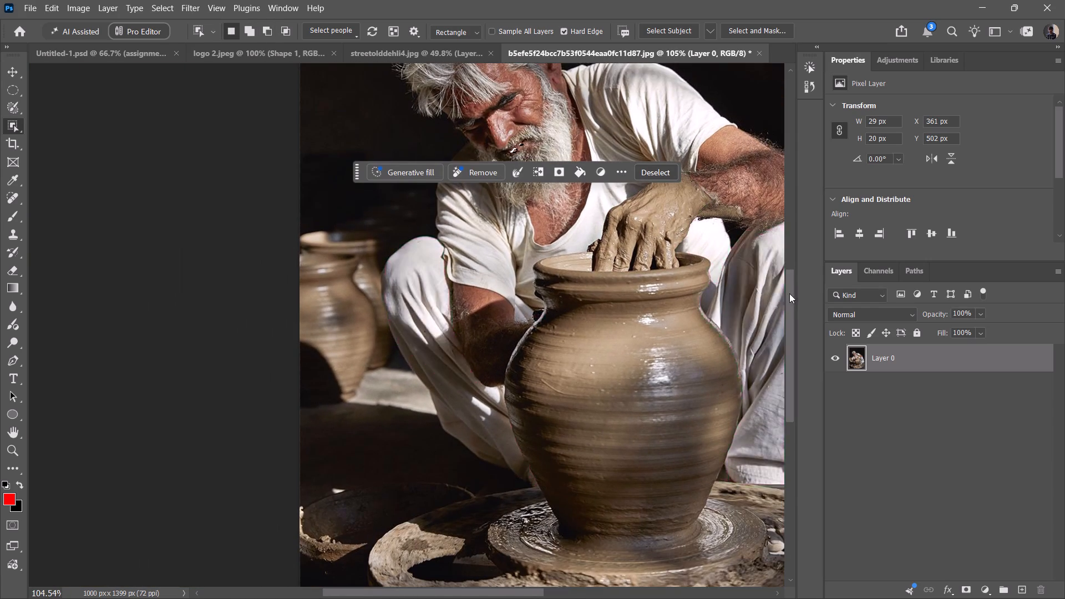
pyautogui.moveTo(789, 293); pyautogui.dragTo(783, 242)
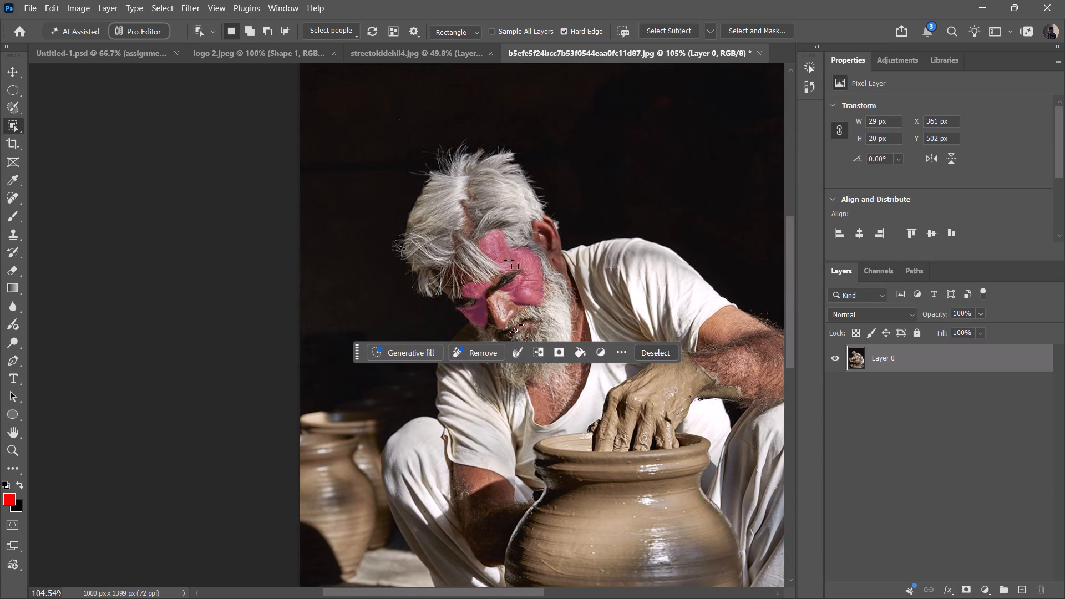
pyautogui.keyDown('shift'); pyautogui.click(509, 258); pyautogui.keyUp('shift')
pyautogui.keyDown('shift'); pyautogui.click(496, 205); pyautogui.keyUp('shift')
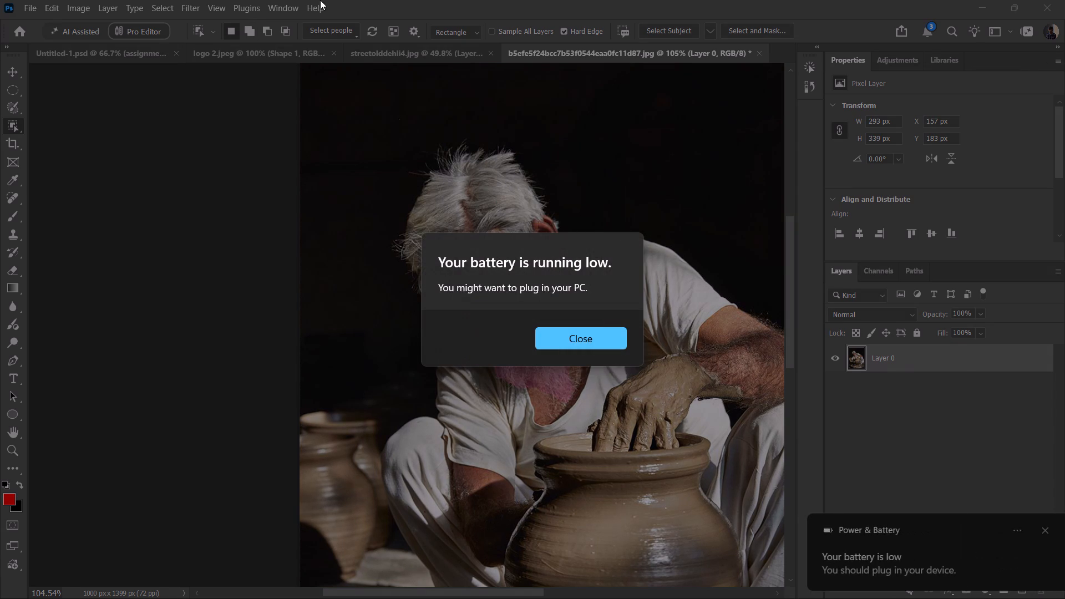
pyautogui.click(584, 331)
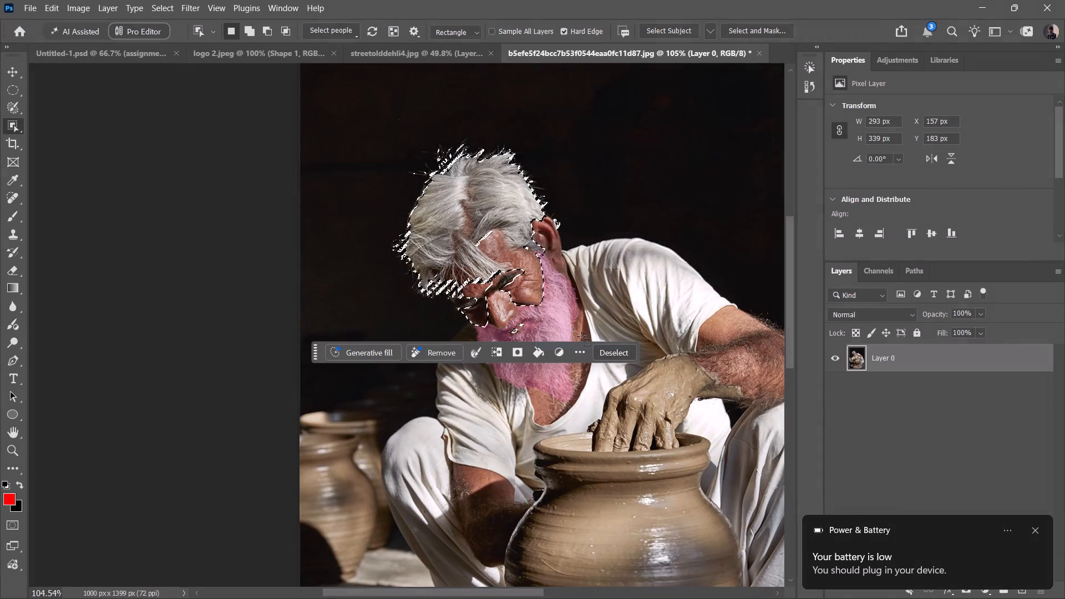
pyautogui.keyDown('shift'); pyautogui.click(546, 316); pyautogui.keyUp('shift')
pyautogui.keyDown('shift'); pyautogui.click(502, 309); pyautogui.keyUp('shift')
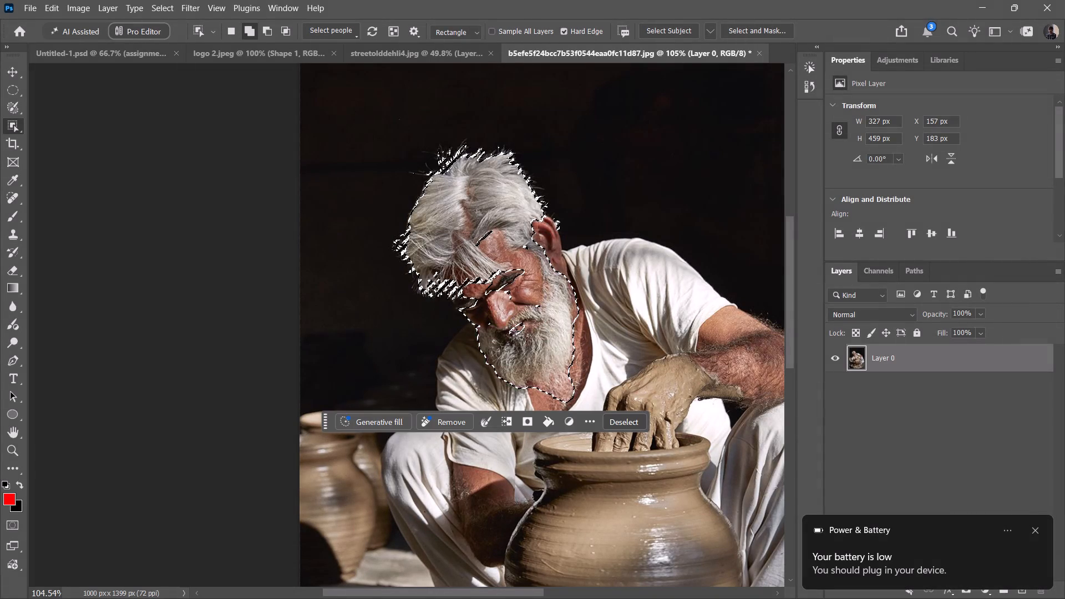
pyautogui.keyDown('shift'); pyautogui.click(515, 331); pyautogui.keyUp('shift')
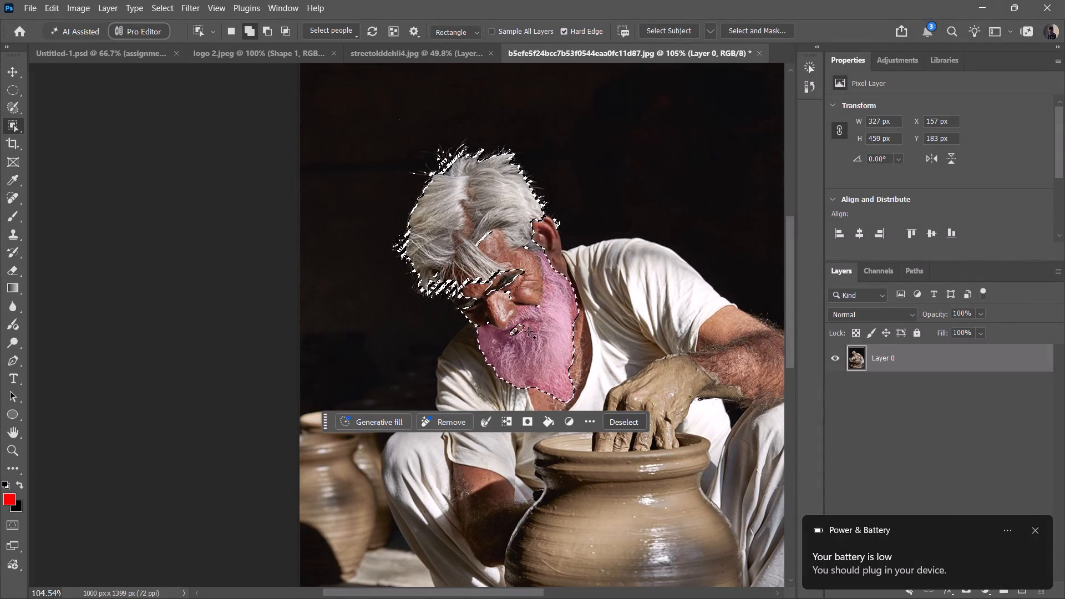
# Add the potter's whole figure to the head selection, picking it as one object over his lips.
pyautogui.keyDown('shift'); pyautogui.scroll(1, 518, 328); pyautogui.keyUp('shift')
pyautogui.keyDown('shift'); pyautogui.scroll(-1, 518, 328); pyautogui.keyUp('shift')
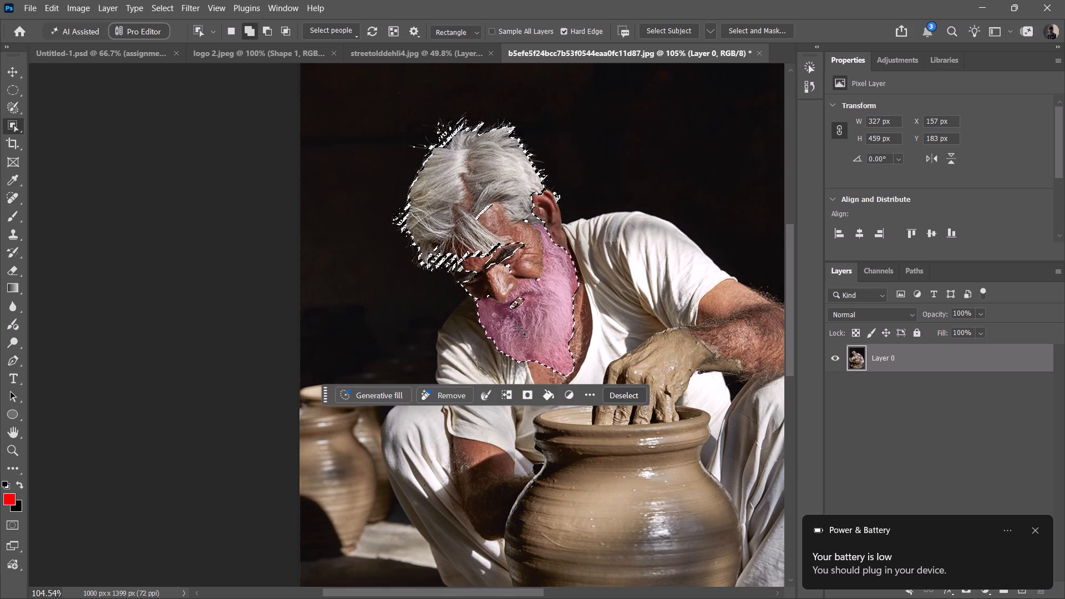
pyautogui.keyDown('alt'); pyautogui.scroll(3, 513, 299); pyautogui.keyUp('alt')
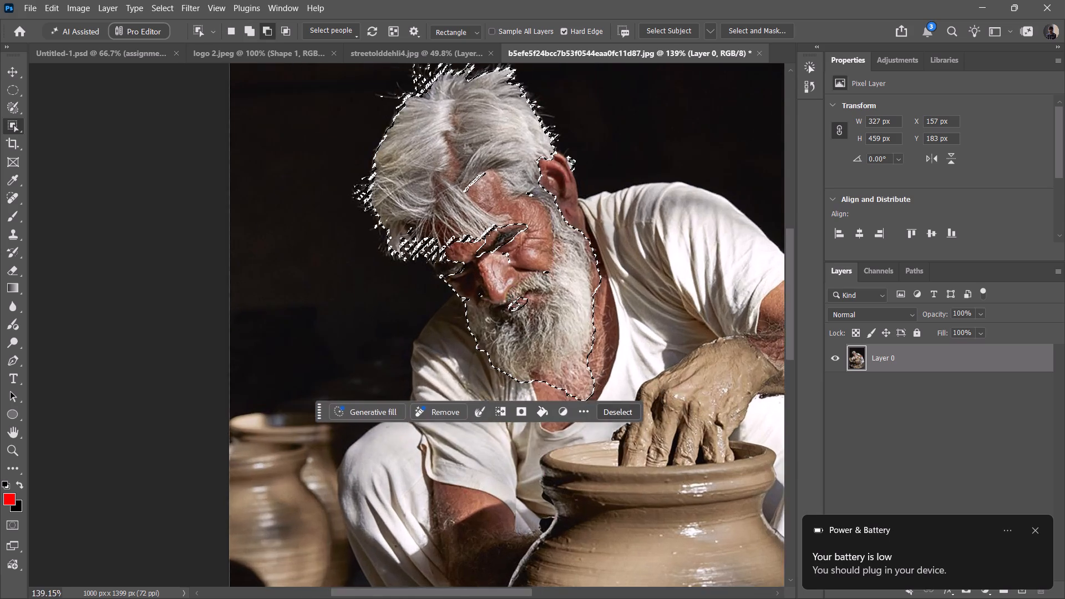
pyautogui.keyDown('alt'); pyautogui.scroll(13, 513, 299); pyautogui.keyUp('alt')
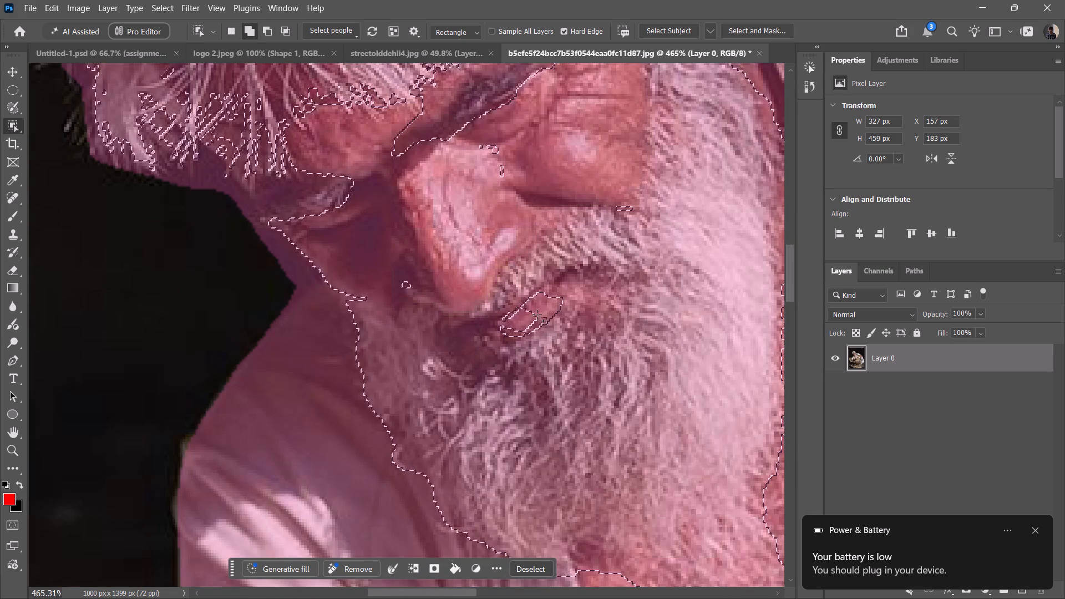
pyautogui.keyDown('shift'); pyautogui.click(537, 313); pyautogui.keyUp('shift')
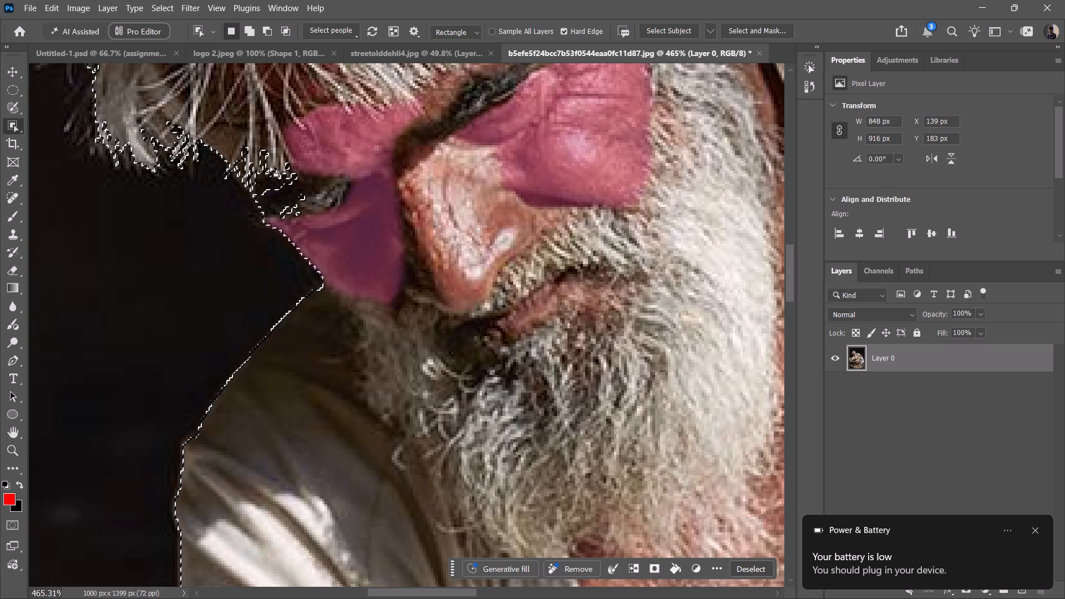
pyautogui.scroll(-3, 448, 267)
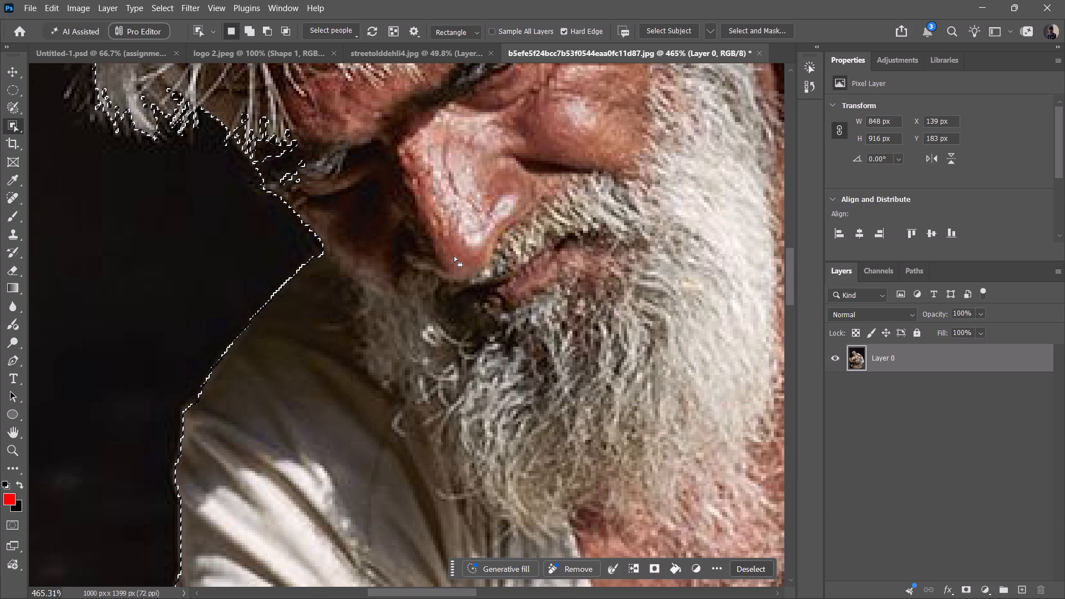
# Add the large clay pot in front of the potter to the selection as one object.
pyautogui.keyDown('alt'); pyautogui.scroll(-15, 454, 256); pyautogui.keyUp('alt')
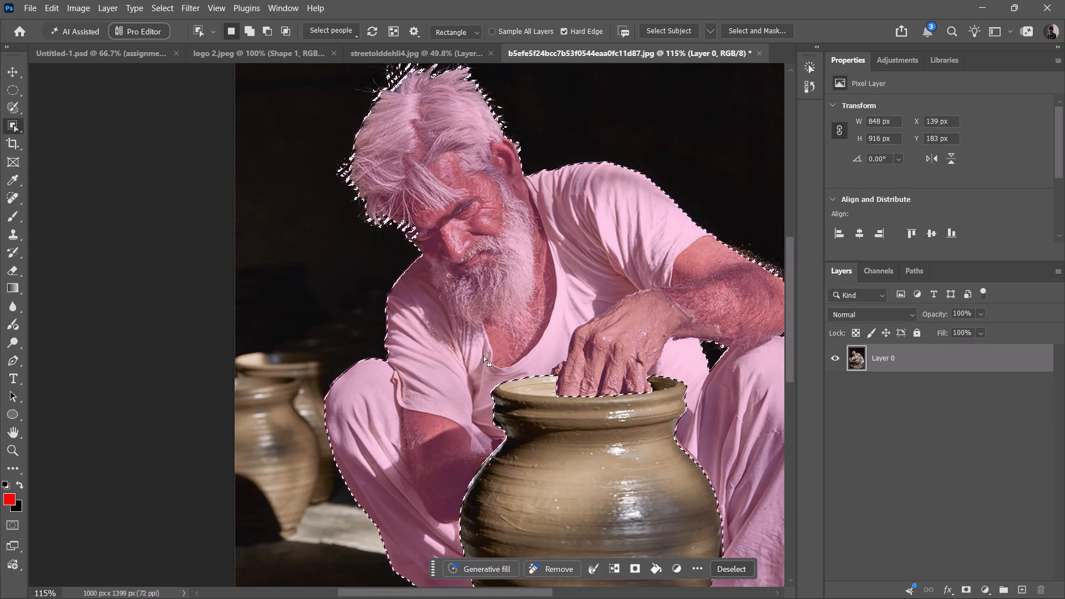
pyautogui.keyDown('alt'); pyautogui.scroll(-3, 442, 338); pyautogui.keyUp('alt')
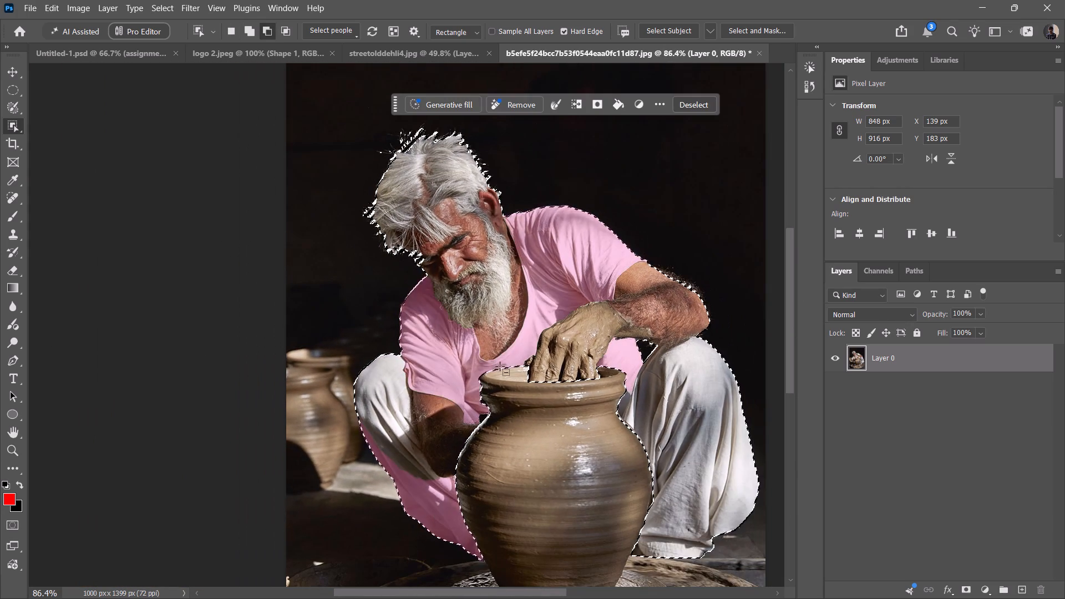
pyautogui.keyDown('alt'); pyautogui.scroll(-1, 640, 425); pyautogui.keyUp('alt')
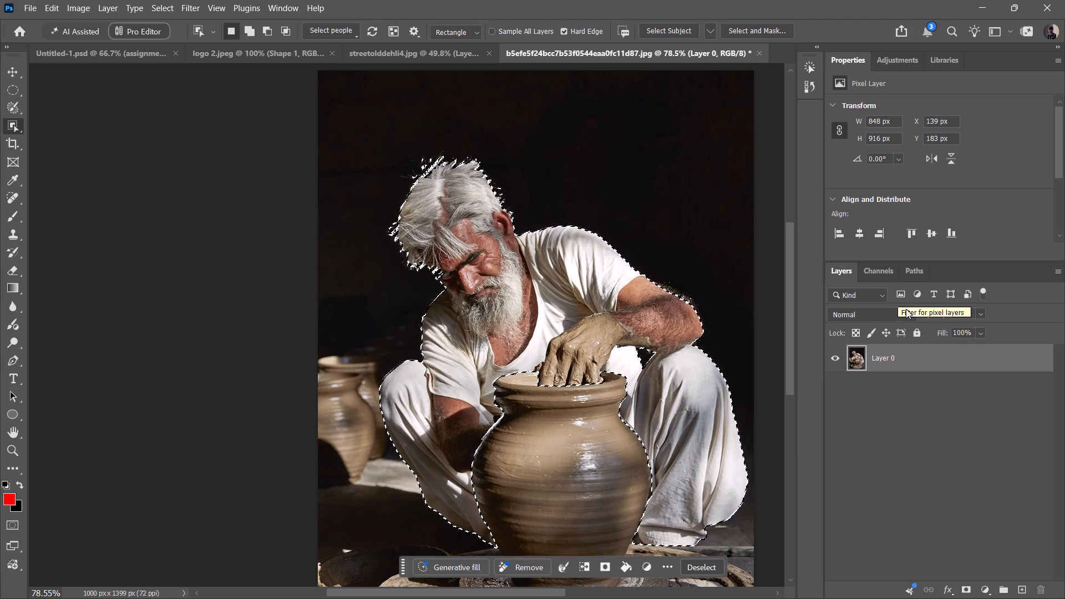
pyautogui.keyDown('alt'); pyautogui.scroll(-2, 626, 409); pyautogui.keyUp('alt')
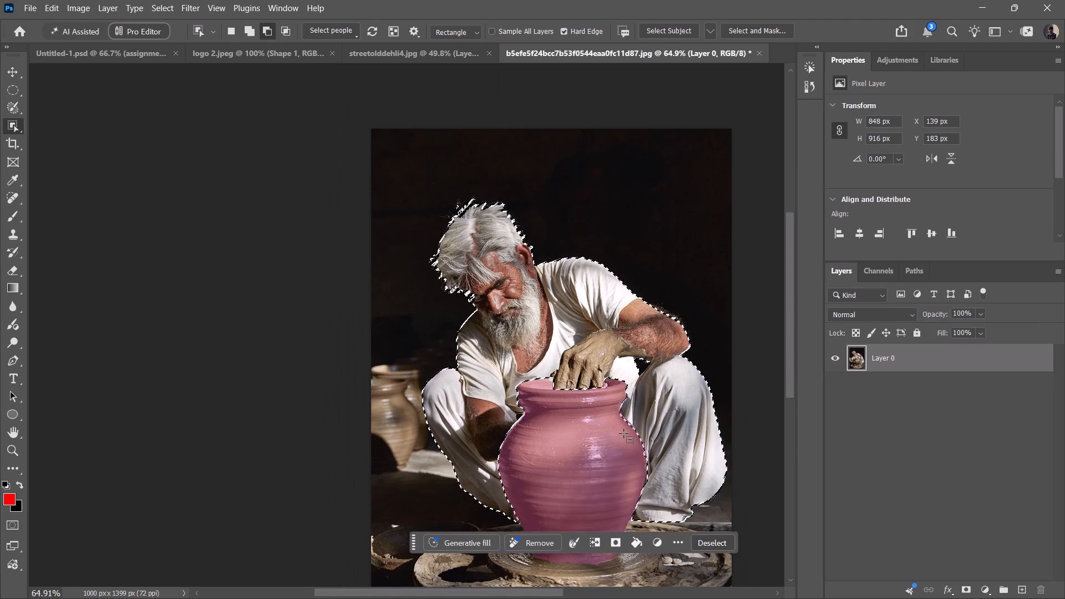
pyautogui.keyDown('shift'); pyautogui.click(595, 469); pyautogui.keyUp('shift')
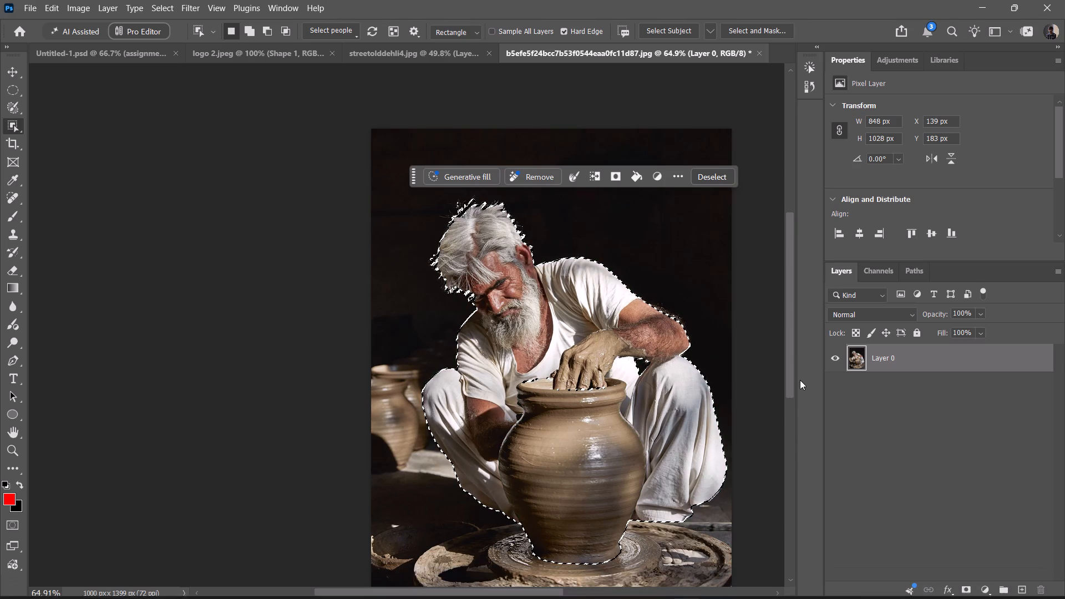
# Examine the selection edge close up around the pot's base and the potter's wheel.
pyautogui.moveTo(788, 353); pyautogui.dragTo(793, 410)
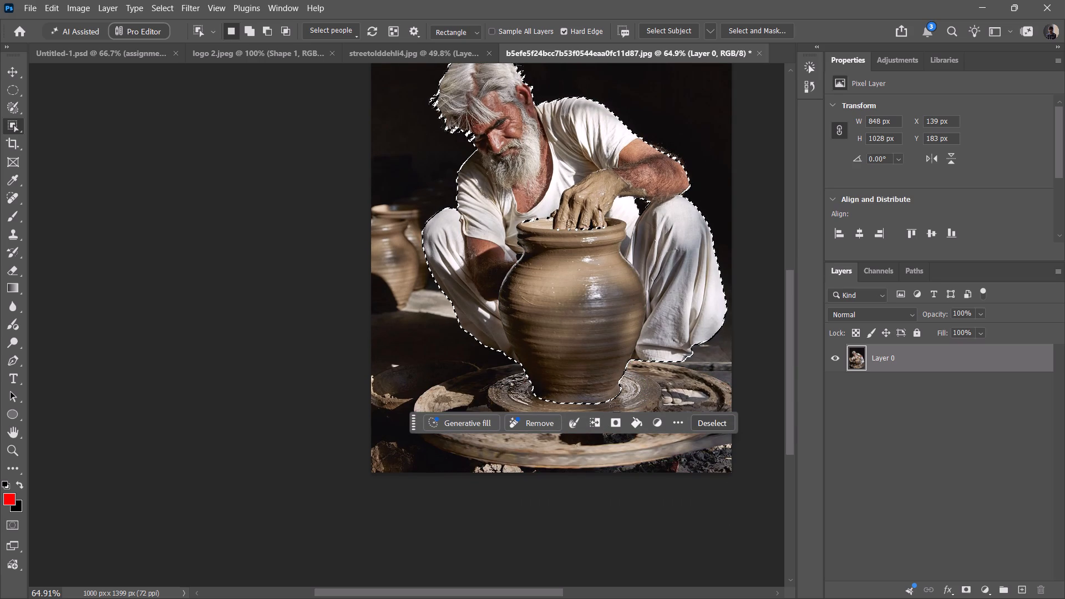
pyautogui.write('szz')
pyautogui.press('z')
pyautogui.press('z')
pyautogui.press('z')
pyautogui.press('z')
pyautogui.press('z')
pyautogui.press('z')
pyautogui.press('z')
pyautogui.press('z')
pyautogui.press('z')
pyautogui.press('z')
pyautogui.press('z')
pyautogui.press('z')
pyautogui.press('z')
pyautogui.press('z')
pyautogui.press('z')
pyautogui.press('z')
pyautogui.press('z')
pyautogui.press('z')
pyautogui.press('z')
pyautogui.press('z')
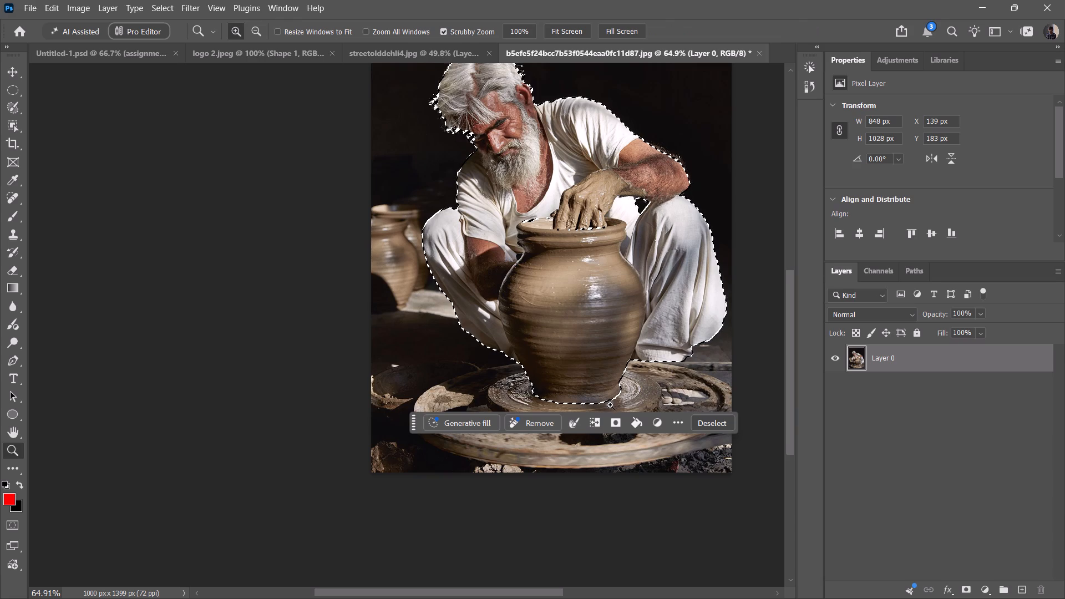
pyautogui.scroll(3, 610, 405)
pyautogui.scroll(-11, 610, 406)
pyautogui.scroll(1, 609, 407)
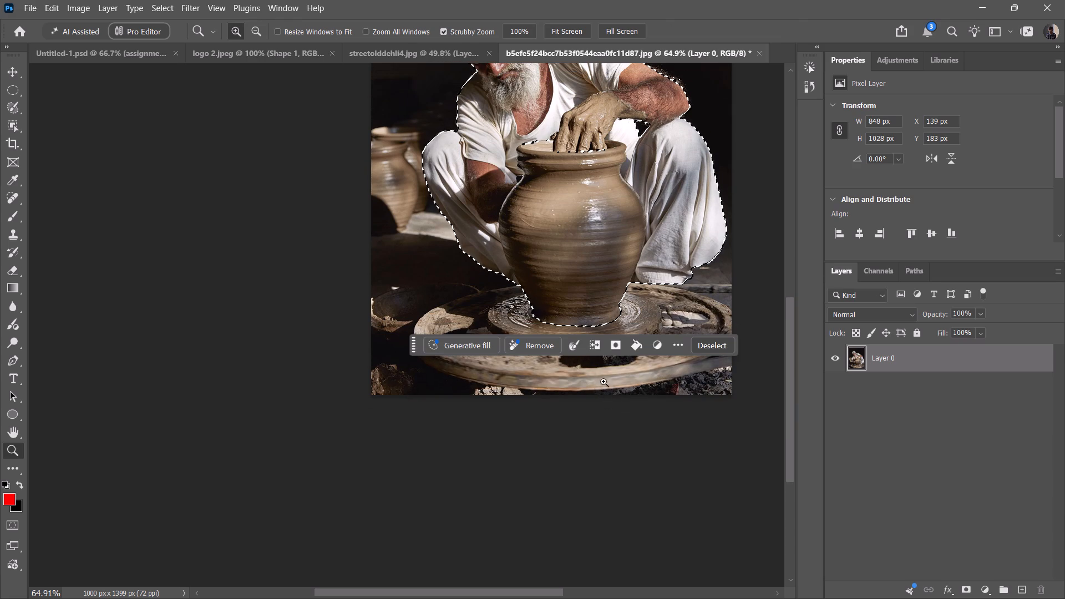
pyautogui.click(620, 328)
pyautogui.tripleClick(620, 329)
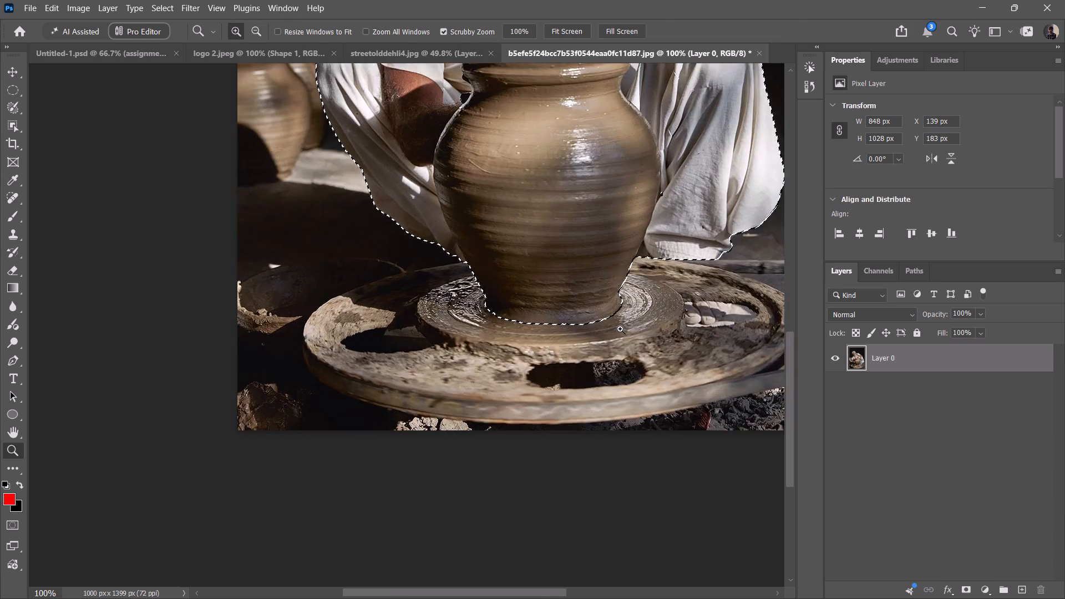
pyautogui.click(620, 329)
pyautogui.scroll(-1, 619, 329)
pyautogui.keyDown('alt'); pyautogui.scroll(-5, 619, 329); pyautogui.keyUp('alt')
pyautogui.keyDown('alt'); pyautogui.scroll(4, 618, 330); pyautogui.keyUp('alt')
pyautogui.keyDown('alt'); pyautogui.scroll(-13, 618, 330); pyautogui.keyUp('alt')
pyautogui.keyDown('alt'); pyautogui.scroll(1, 617, 338); pyautogui.keyUp('alt')
pyautogui.keyDown('alt'); pyautogui.scroll(-2, 617, 338); pyautogui.keyUp('alt')
pyautogui.keyDown('alt'); pyautogui.scroll(7, 617, 338); pyautogui.keyUp('alt')
pyautogui.keyDown('alt'); pyautogui.scroll(-7, 643, 301); pyautogui.keyUp('alt')
pyautogui.keyDown('alt'); pyautogui.scroll(4, 643, 302); pyautogui.keyUp('alt')
pyautogui.keyDown('alt'); pyautogui.scroll(-4, 643, 302); pyautogui.keyUp('alt')
pyautogui.keyDown('alt'); pyautogui.scroll(5, 643, 302); pyautogui.keyUp('alt')
pyautogui.keyDown('alt'); pyautogui.scroll(-14, 644, 303); pyautogui.keyUp('alt')
pyautogui.keyDown('alt'); pyautogui.scroll(9, 645, 303); pyautogui.keyUp('alt')
pyautogui.keyDown('alt'); pyautogui.scroll(-2, 645, 303); pyautogui.keyUp('alt')
pyautogui.keyDown('alt'); pyautogui.scroll(5, 646, 306); pyautogui.keyUp('alt')
pyautogui.keyDown('alt'); pyautogui.scroll(-2, 612, 161); pyautogui.keyUp('alt')
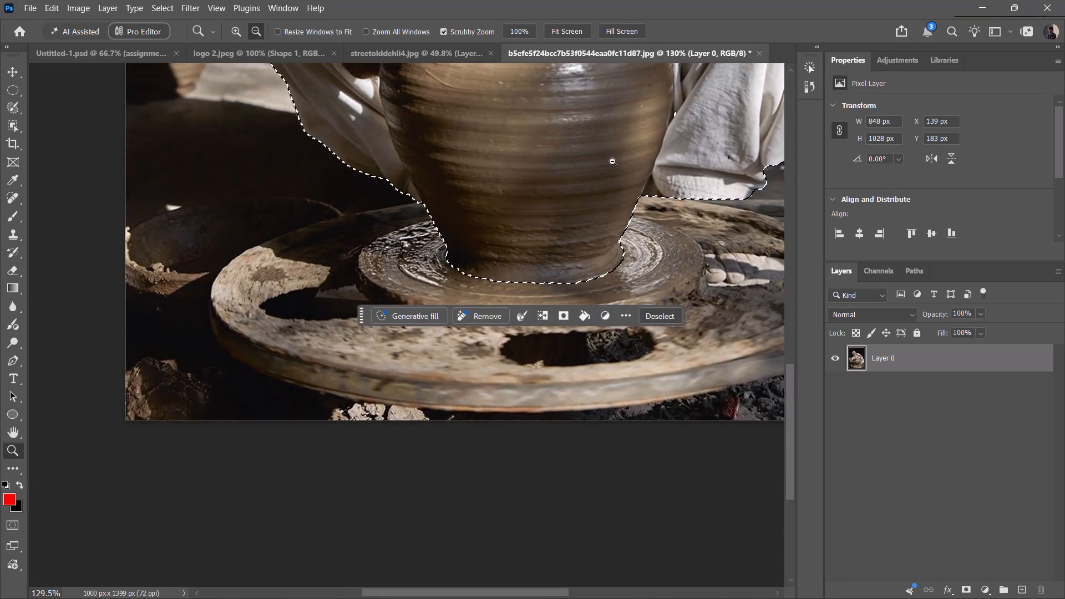
pyautogui.keyDown('alt'); pyautogui.scroll(1, 612, 161); pyautogui.keyUp('alt')
pyautogui.keyDown('alt'); pyautogui.scroll(7, 627, 249); pyautogui.keyUp('alt')
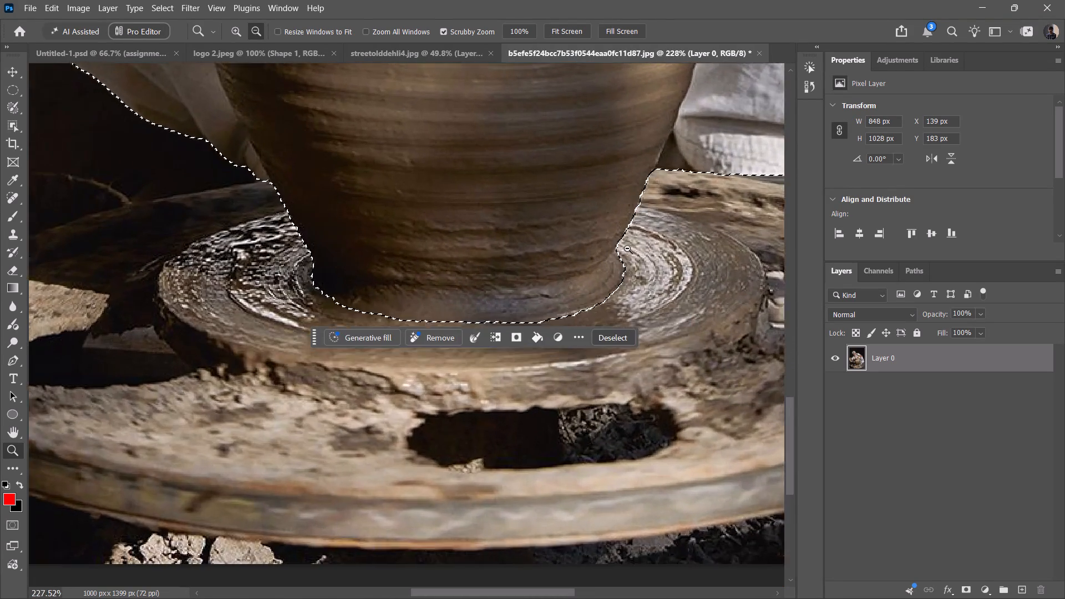
pyautogui.keyDown('alt'); pyautogui.scroll(2, 627, 248); pyautogui.keyUp('alt')
pyautogui.keyDown('alt'); pyautogui.scroll(-6, 659, 251); pyautogui.keyUp('alt')
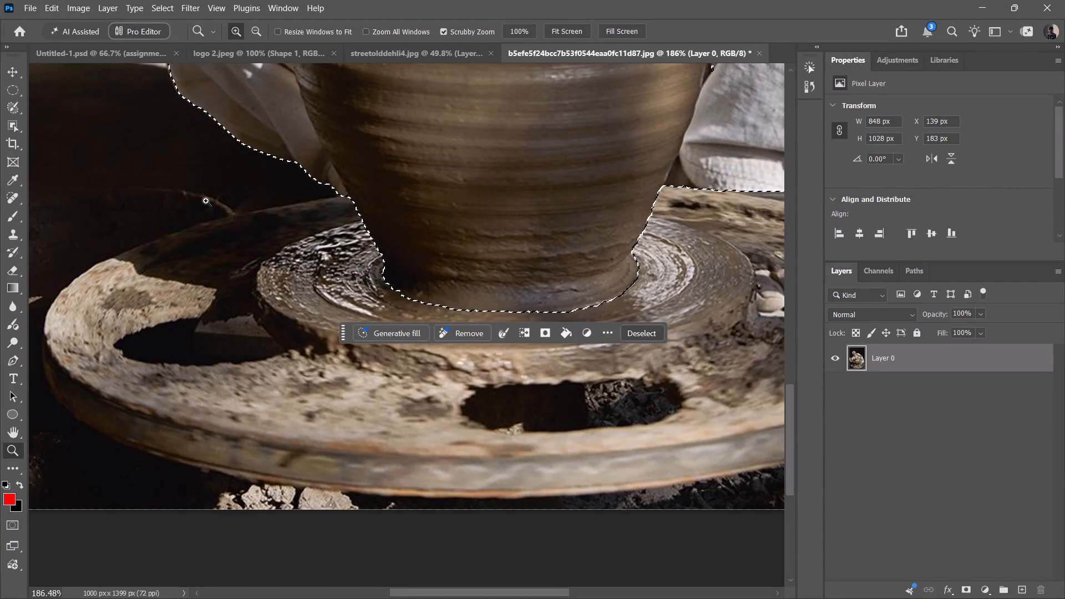
# Add the large potter's wheel beneath the pot to the figure and pot selection with the Object Selection tool.
pyautogui.click(13, 122)
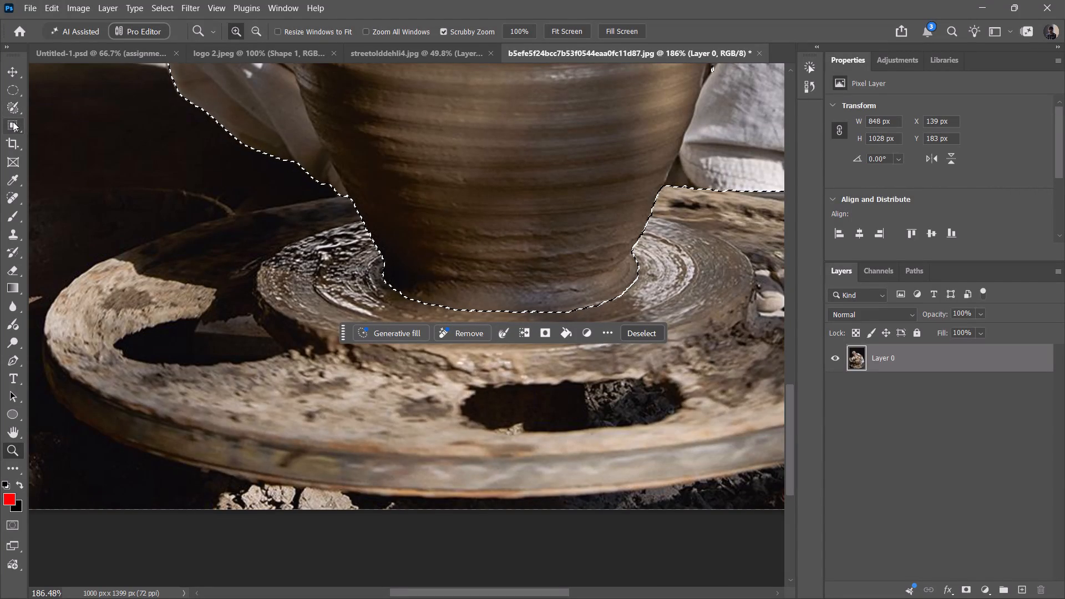
pyautogui.keyDown('shift'); pyautogui.click(333, 274); pyautogui.keyUp('shift')
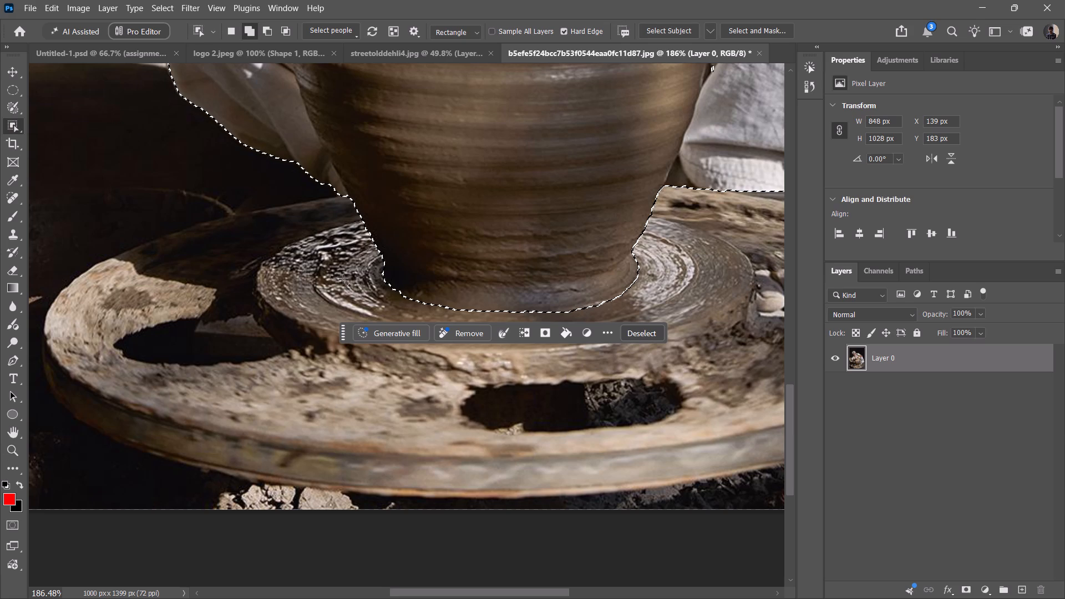
pyautogui.keyDown('shift'); pyautogui.click(667, 290); pyautogui.keyUp('shift')
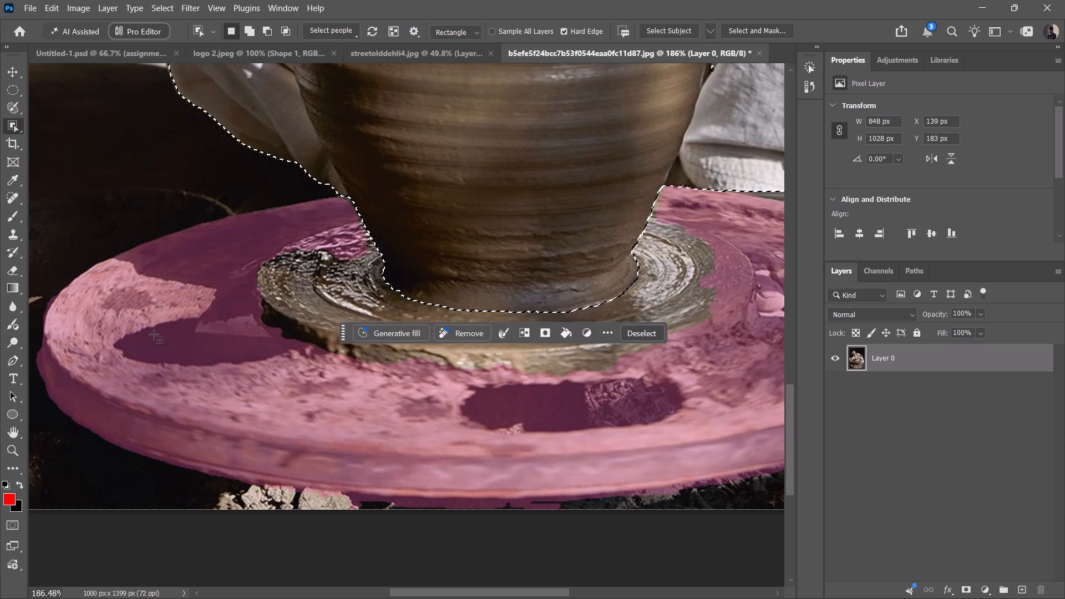
pyautogui.keyDown('shift'); pyautogui.click(154, 334); pyautogui.keyUp('shift')
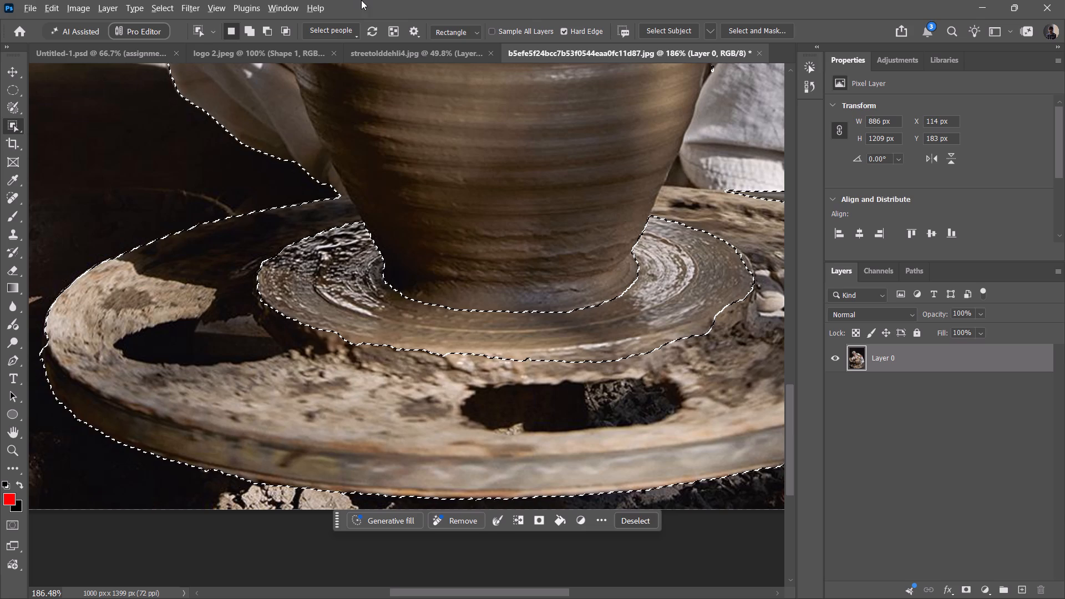
# Check the selection outline over the whole figure and close up around the wet disc at the pot's base.
pyautogui.keyDown('alt'); pyautogui.scroll(-12, 491, 229); pyautogui.keyUp('alt')
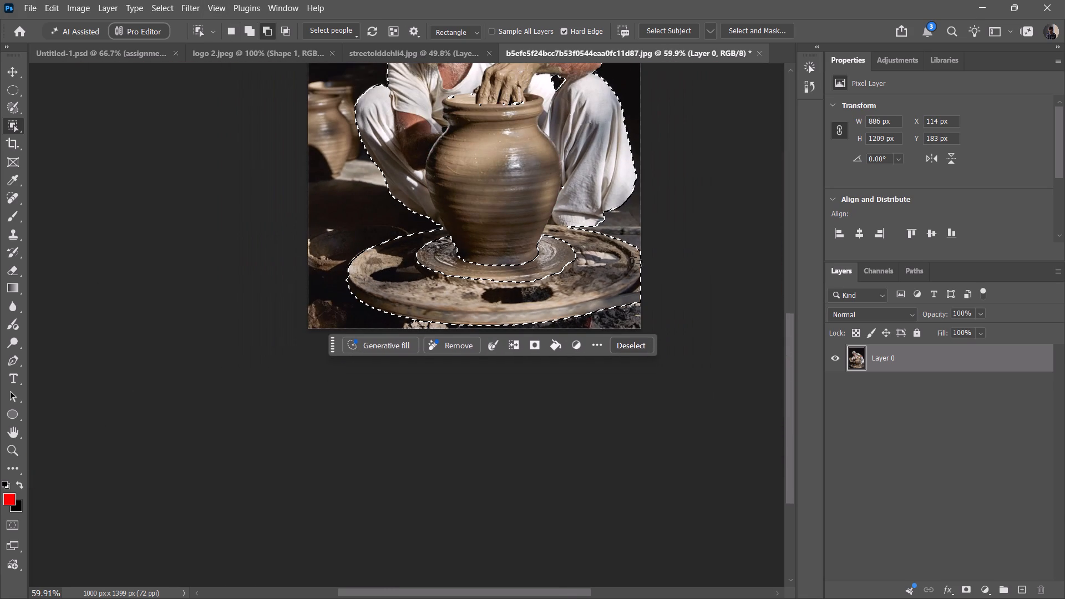
pyautogui.moveTo(790, 354); pyautogui.dragTo(785, 306)
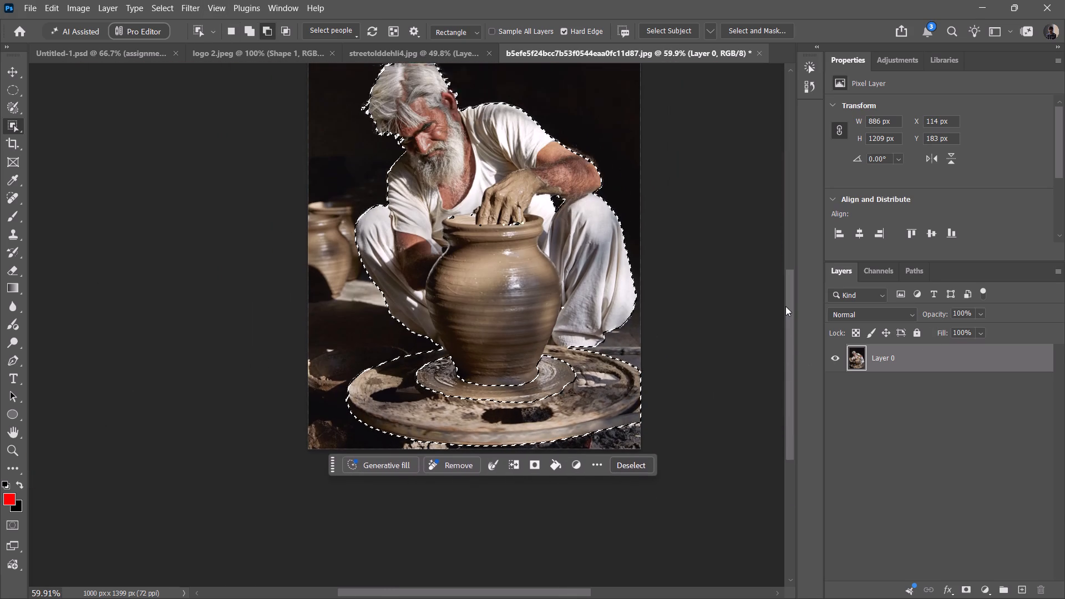
pyautogui.moveTo(785, 306); pyautogui.dragTo(785, 290)
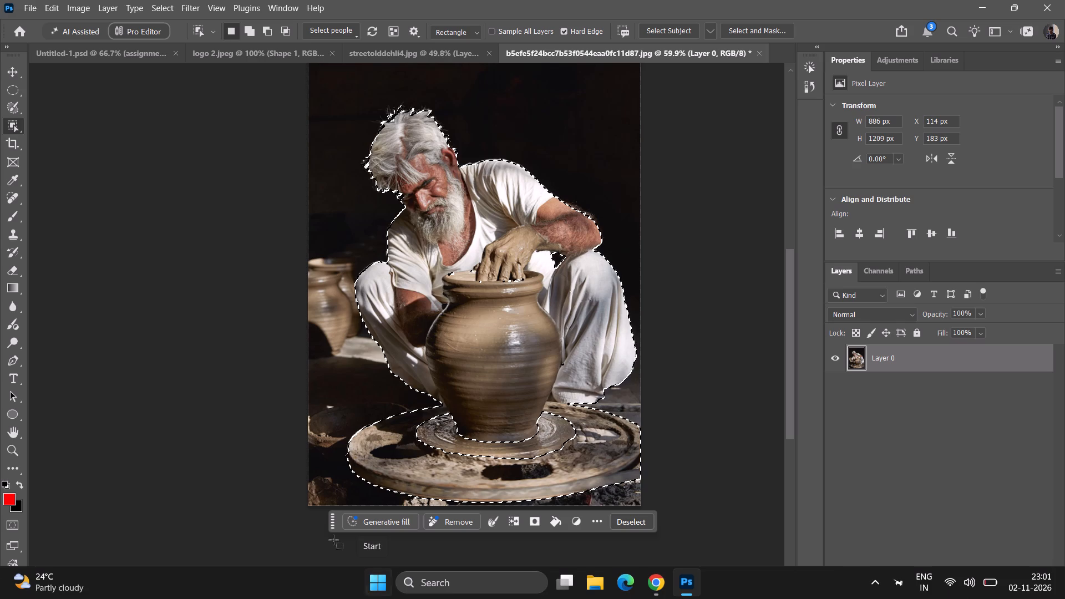
pyautogui.keyDown('alt'); pyautogui.scroll(2, 488, 433); pyautogui.keyUp('alt')
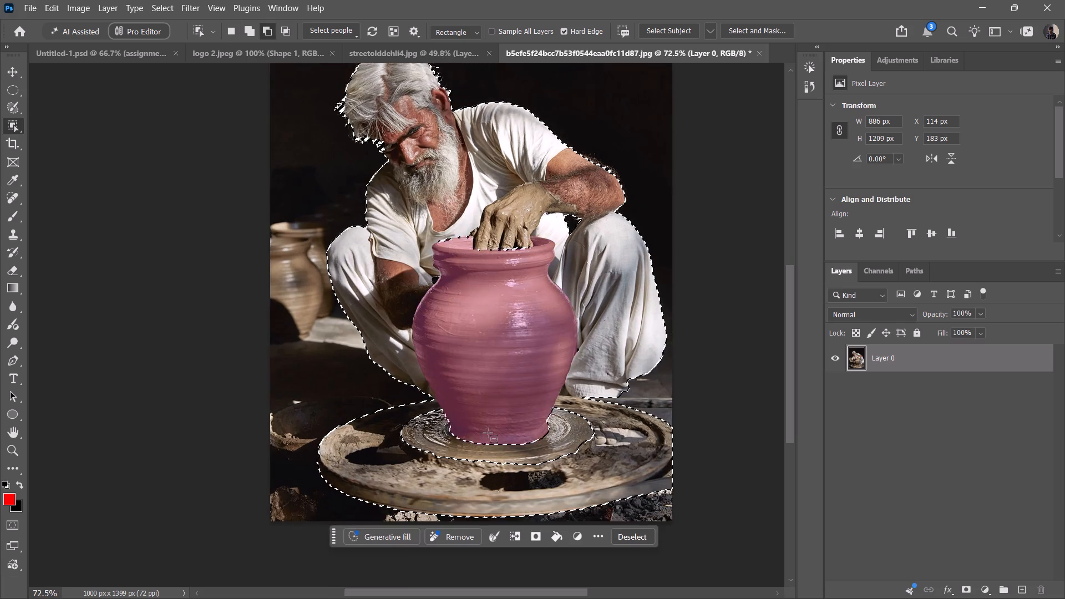
pyautogui.keyDown('alt'); pyautogui.scroll(11, 488, 433); pyautogui.keyUp('alt')
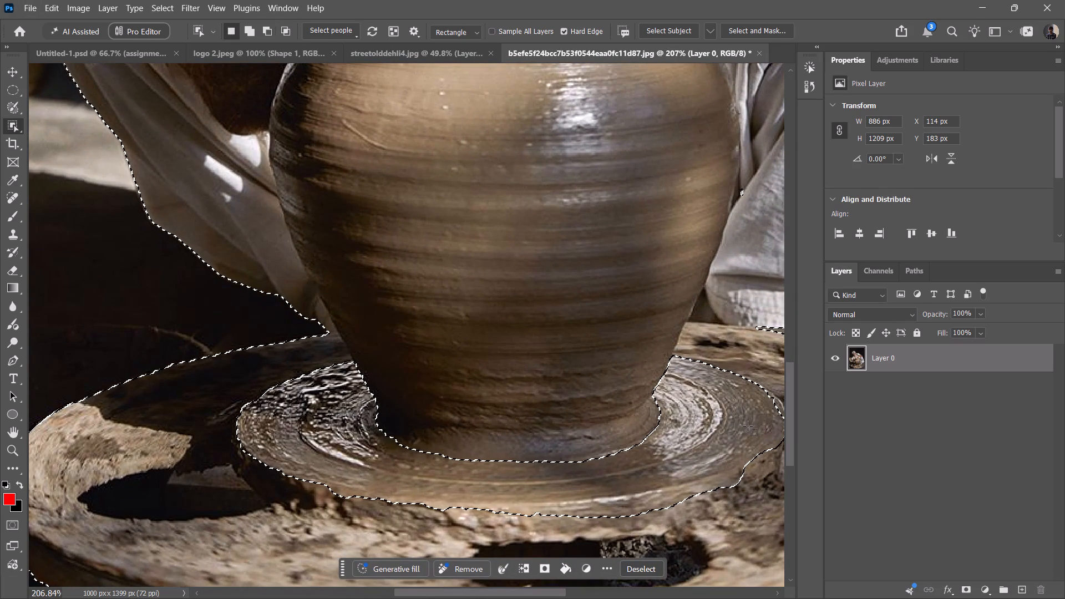
pyautogui.scroll(-1, 708, 452)
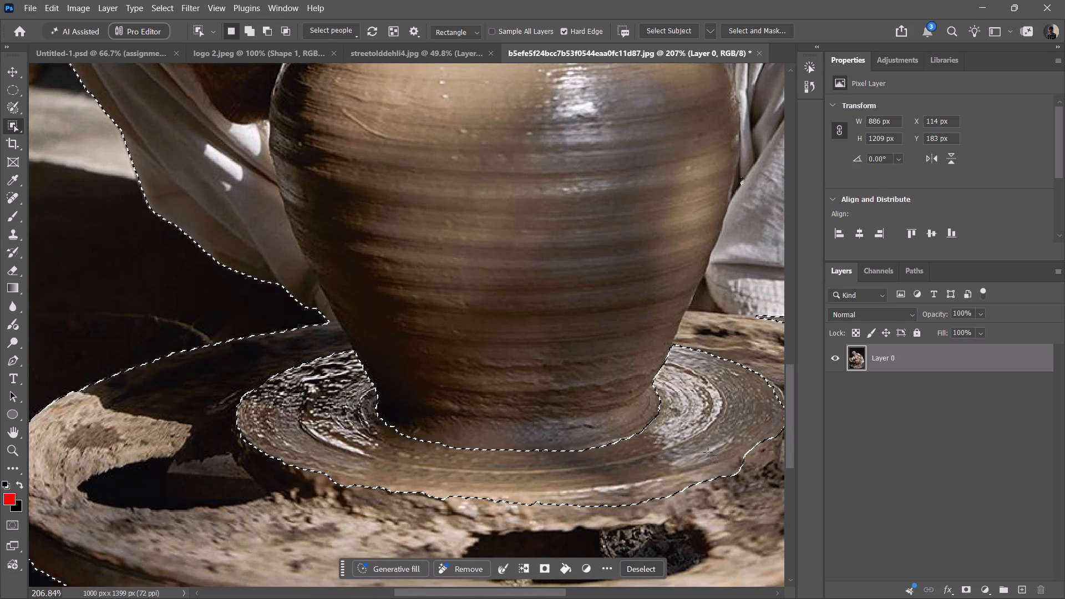
pyautogui.scroll(-3, 708, 450)
pyautogui.scroll(3, 708, 450)
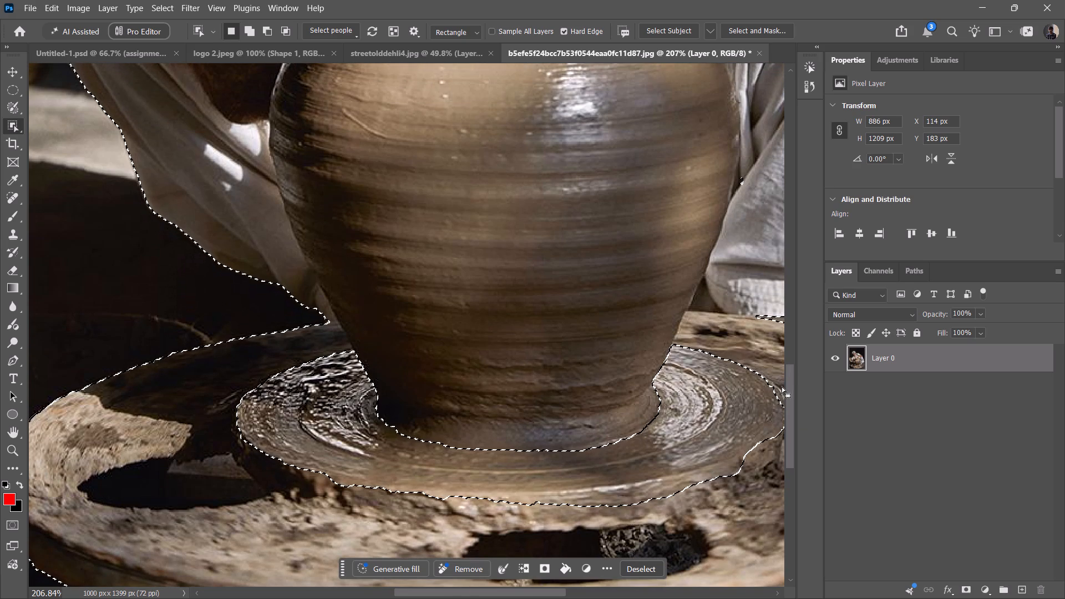
pyautogui.keyDown('alt'); pyautogui.scroll(-3, 717, 422); pyautogui.keyUp('alt')
pyautogui.keyDown('alt'); pyautogui.scroll(1, 763, 438); pyautogui.keyUp('alt')
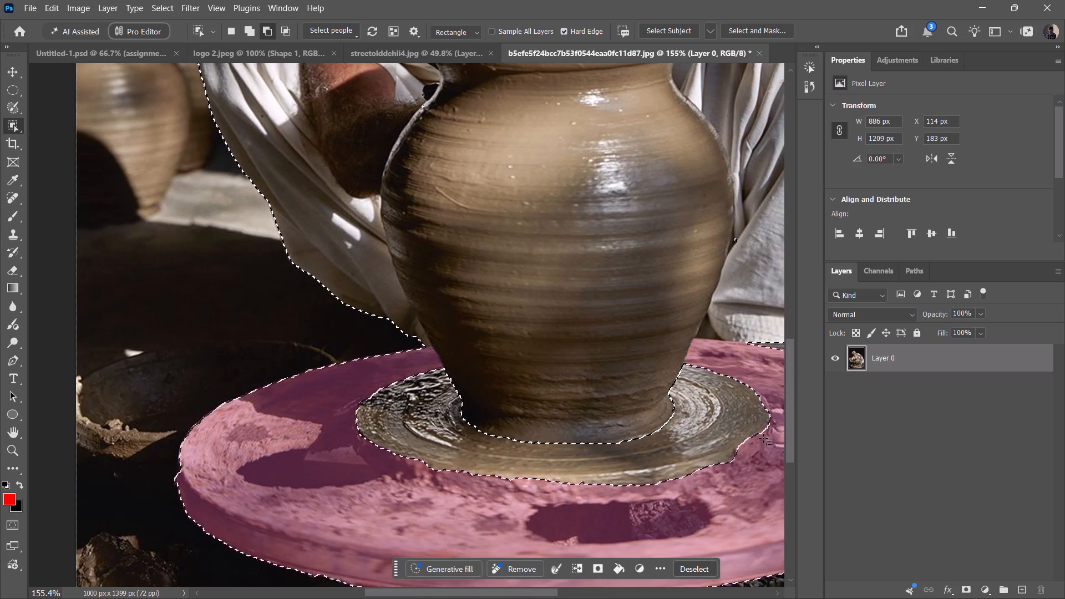
pyautogui.keyDown('alt'); pyautogui.scroll(5, 763, 438); pyautogui.keyUp('alt')
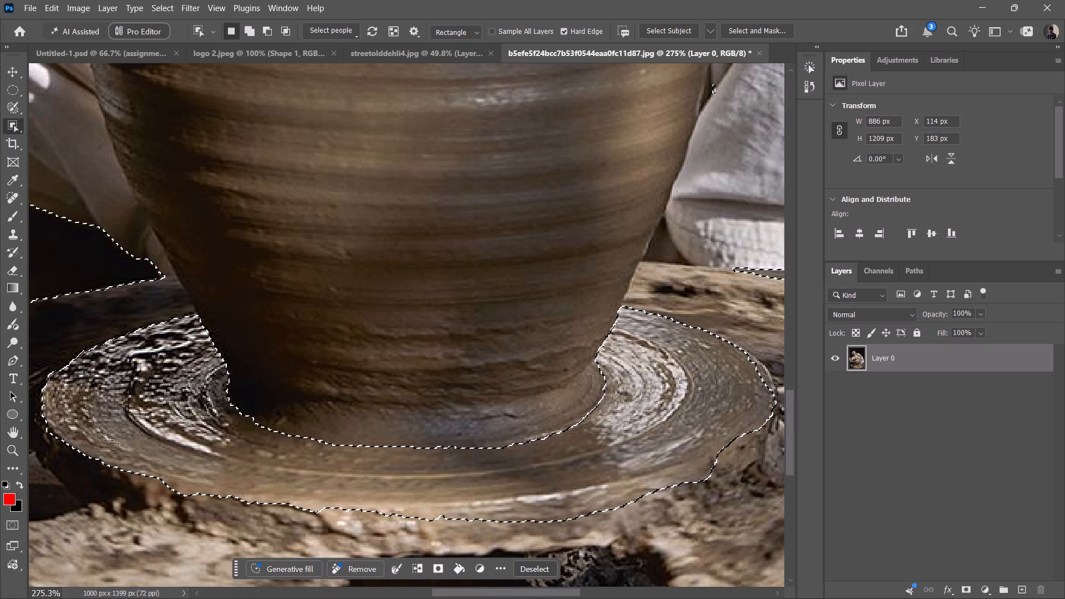
pyautogui.keyDown('alt'); pyautogui.scroll(-7, 610, 498); pyautogui.keyUp('alt')
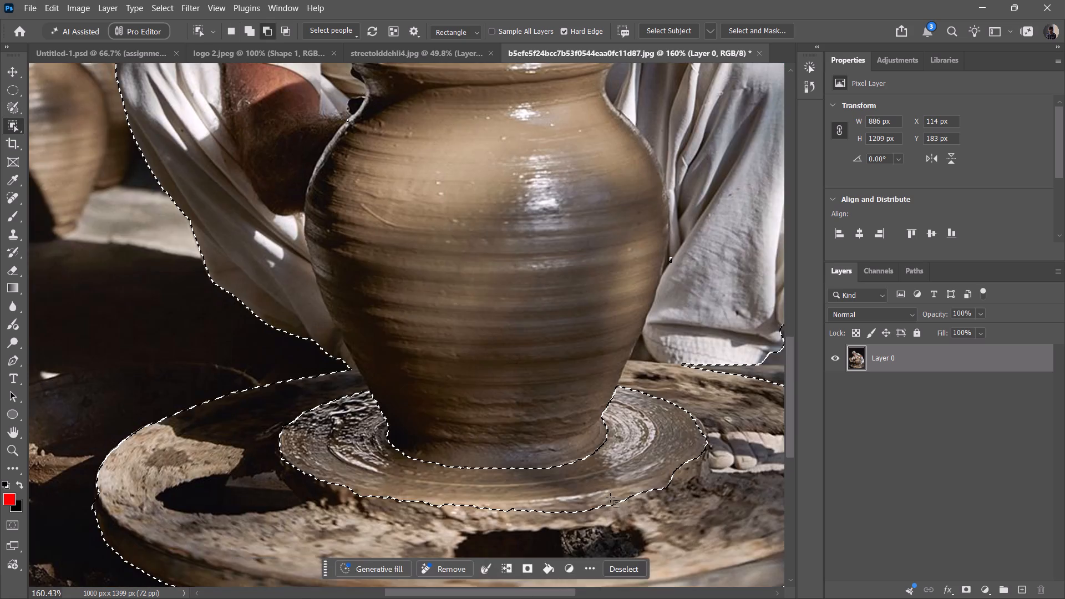
pyautogui.keyDown('alt'); pyautogui.scroll(-3, 610, 498); pyautogui.keyUp('alt')
pyautogui.keyDown('alt'); pyautogui.scroll(8, 518, 511); pyautogui.keyUp('alt')
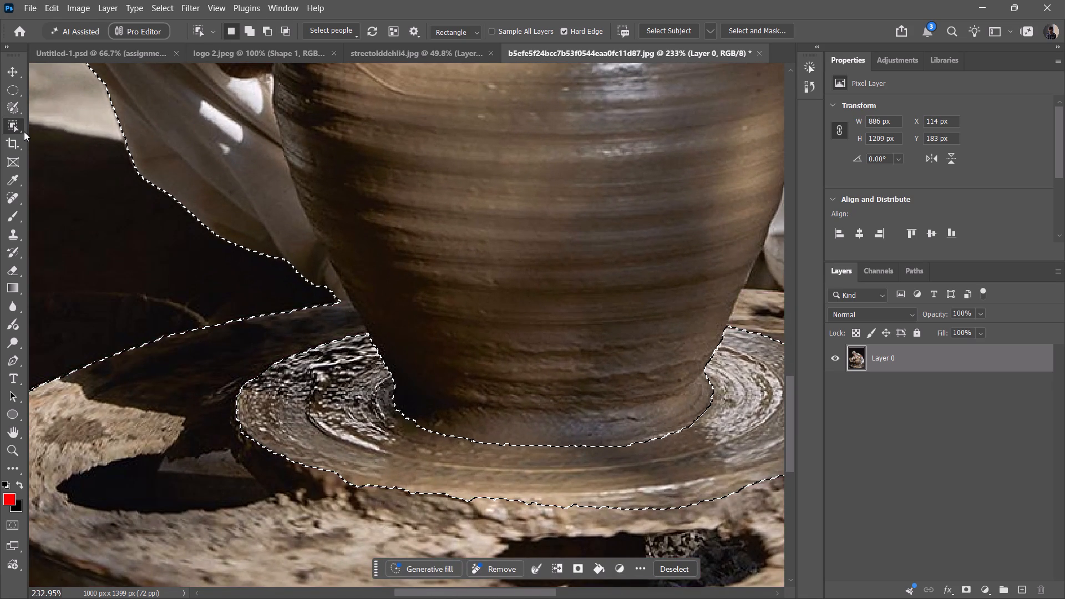
# Add the unselected area around the potter's hand and the pot's mouth to the selection with the Lasso tool.
pyautogui.click(9, 108)
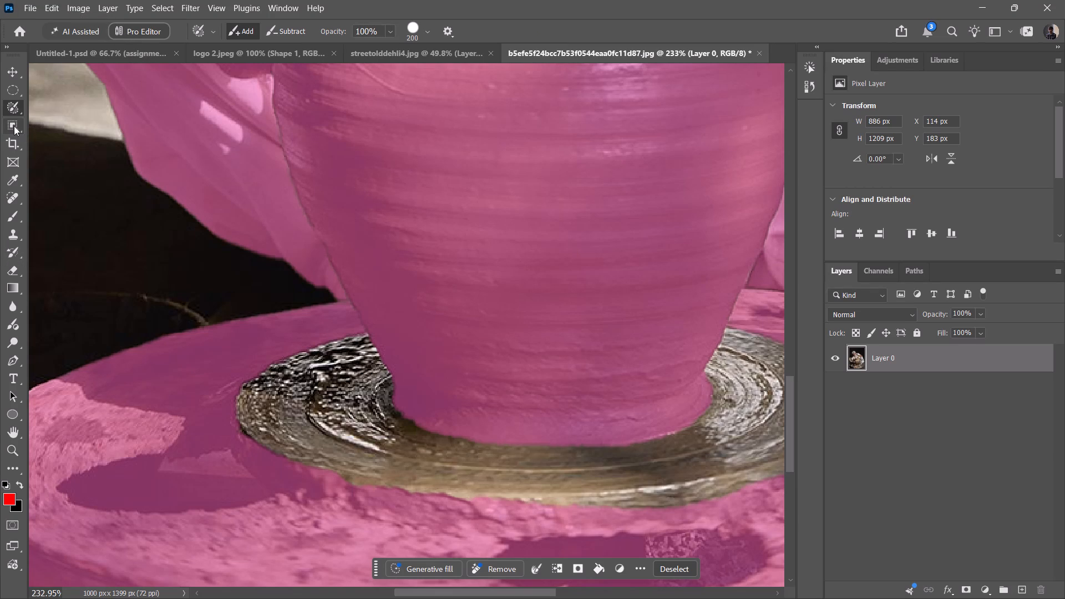
pyautogui.click(14, 126)
pyautogui.click(14, 103)
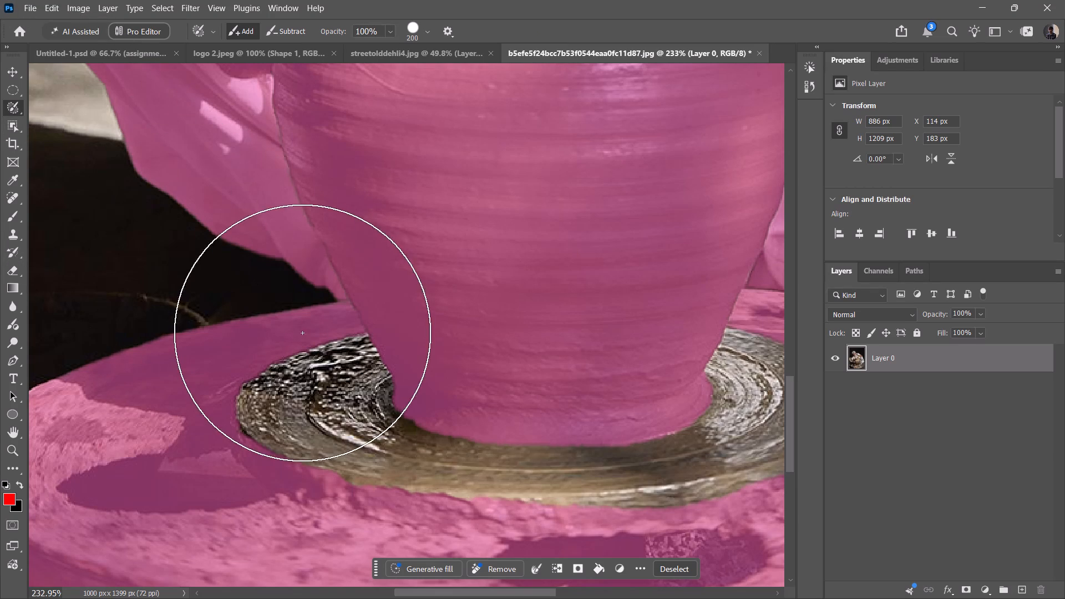
pyautogui.rightClick(13, 108)
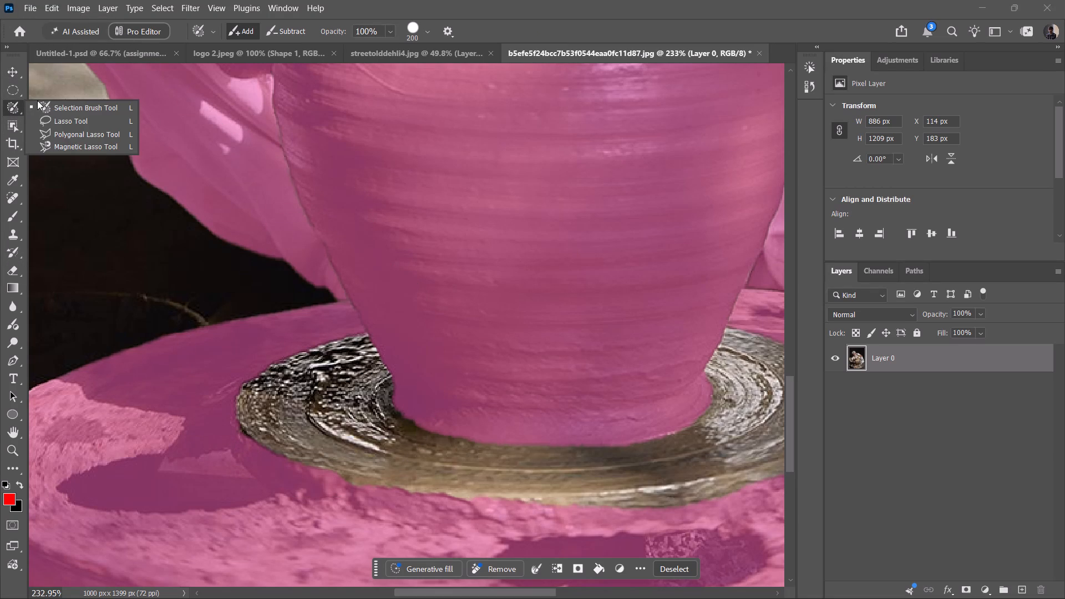
pyautogui.click(72, 119)
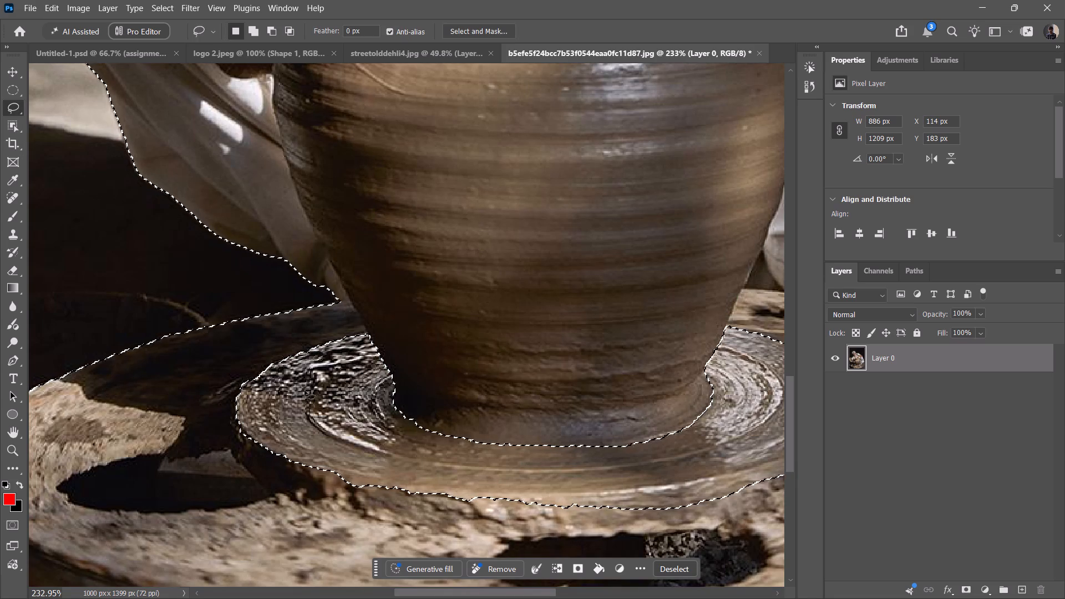
pyautogui.keyDown('alt'); pyautogui.scroll(-1, 504, 491); pyautogui.keyUp('alt')
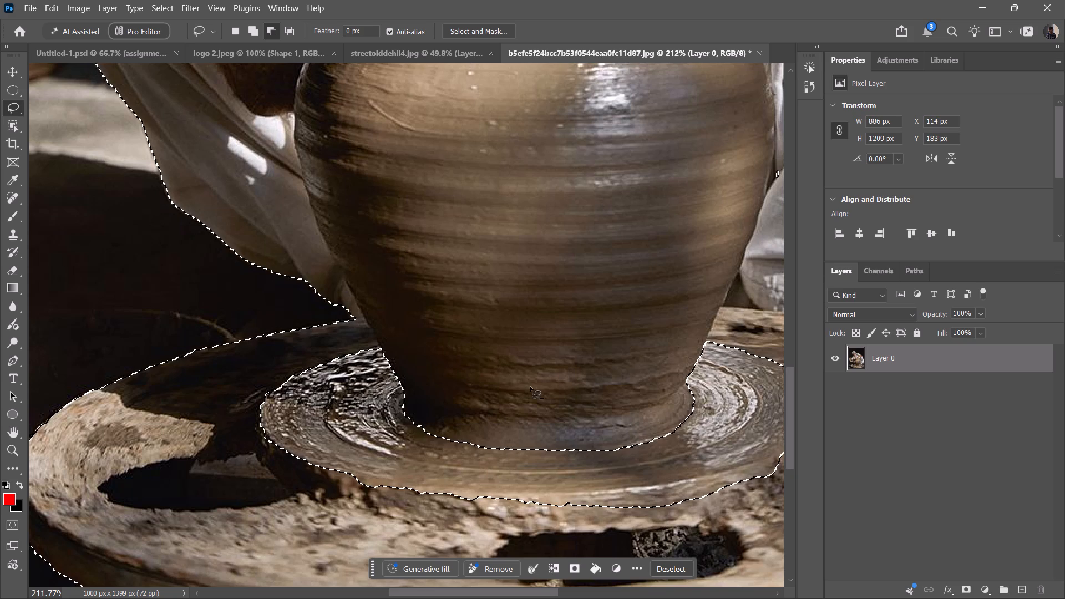
pyautogui.press('a')
pyautogui.press('z')
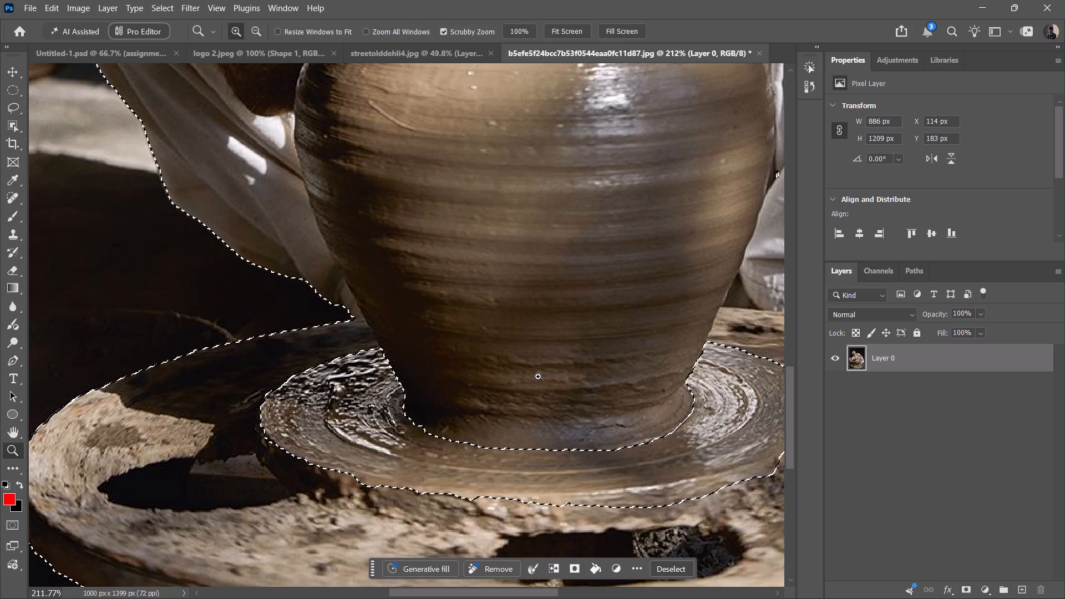
pyautogui.rightClick(537, 377)
pyautogui.click(488, 346)
pyautogui.keyDown('alt'); pyautogui.tripleClick(488, 346); pyautogui.keyUp('alt')
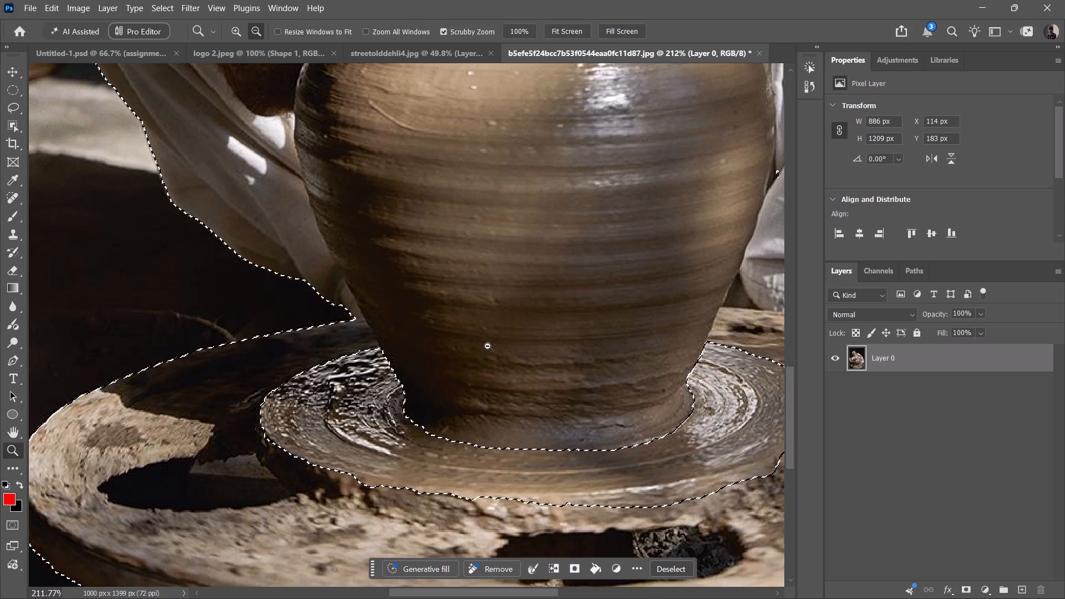
pyautogui.keyDown('alt'); pyautogui.click(488, 346); pyautogui.keyUp('alt')
pyautogui.press('space')
pyautogui.press('space')
pyautogui.press('space')
pyautogui.press('space')
pyautogui.press('space')
pyautogui.press('space')
pyautogui.press('space')
pyautogui.press('space')
pyautogui.press('space')
pyautogui.press('space')
pyautogui.press('space')
pyautogui.press('space')
pyautogui.press('space')
pyautogui.press('space')
pyautogui.press('space')
pyautogui.press('space')
pyautogui.press('space')
pyautogui.press('space')
pyautogui.press('space')
pyautogui.press('space')
pyautogui.moveTo(516, 276); pyautogui.dragTo(403, 394)
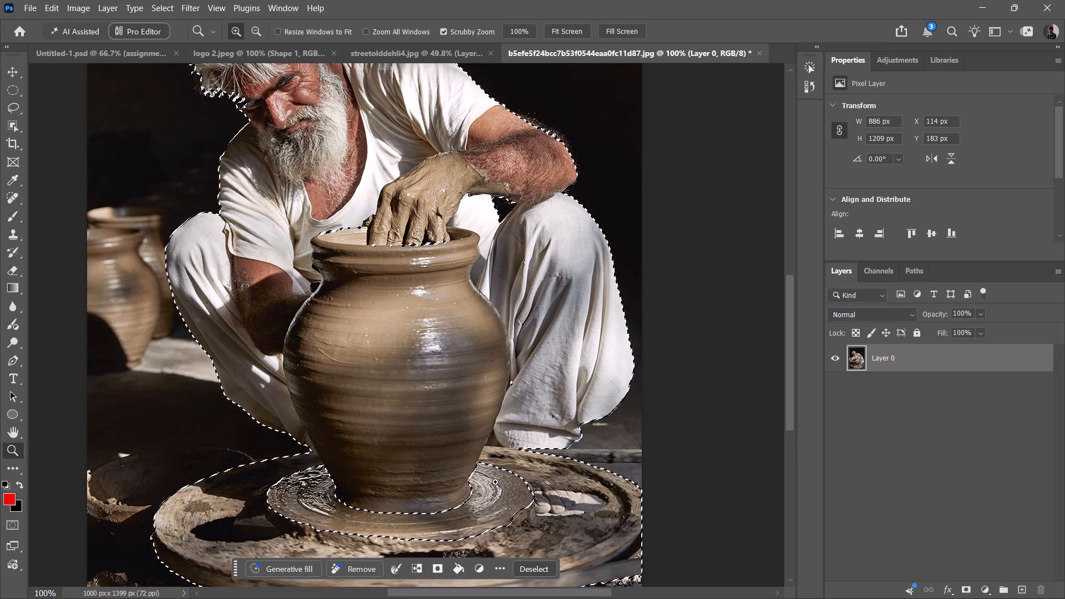
pyautogui.click(17, 108)
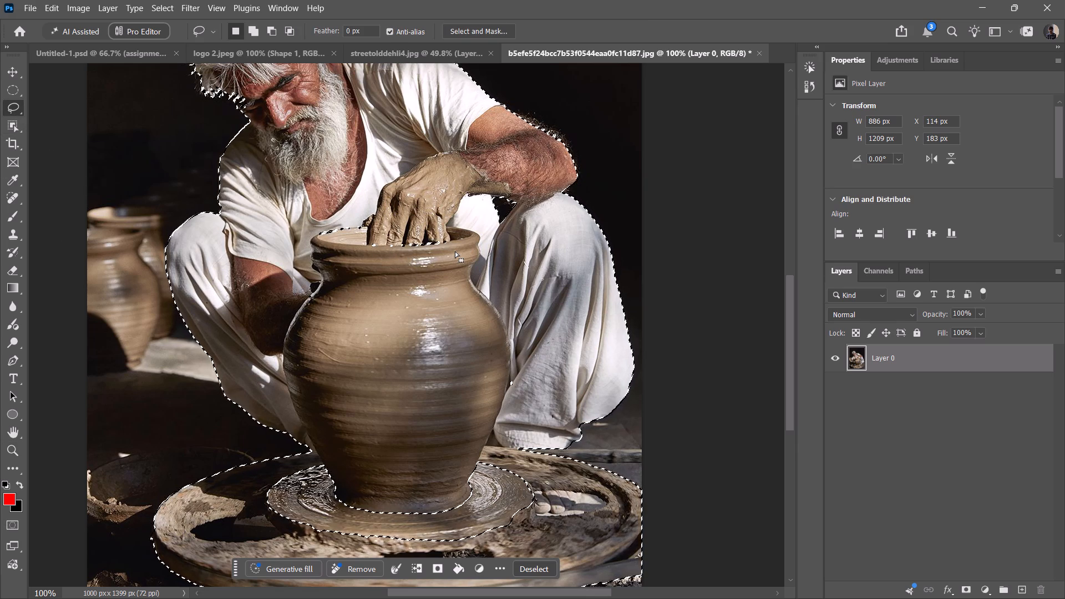
pyautogui.keyDown('shift'); pyautogui.moveTo(454, 251); pyautogui.dragTo(467, 307); pyautogui.keyUp('shift')
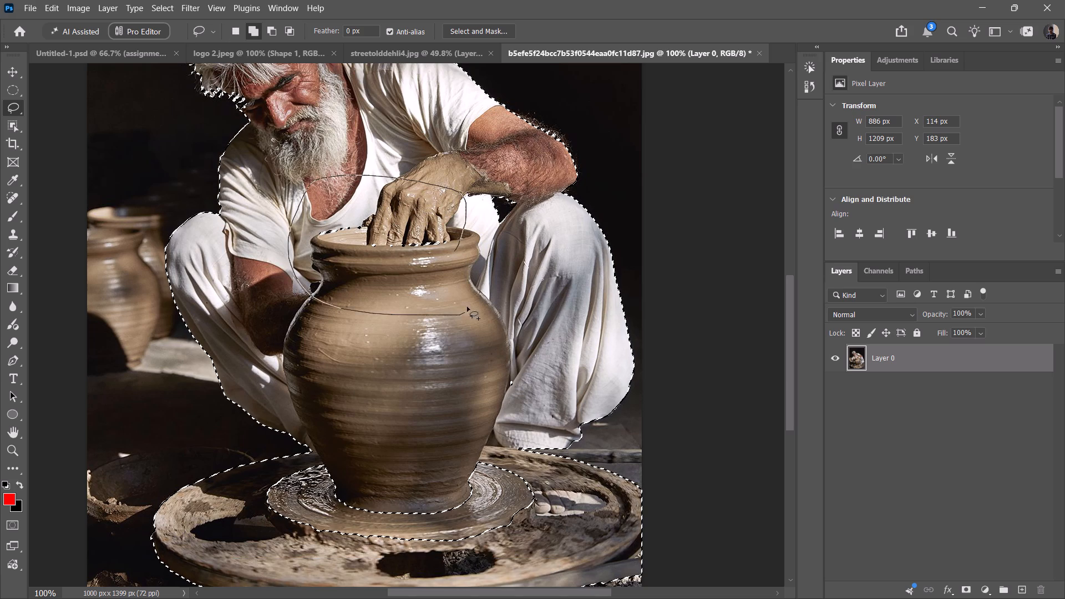
pyautogui.keyDown('shift'); pyautogui.moveTo(467, 307); pyautogui.dragTo(454, 222); pyautogui.keyUp('shift')
# Add the wet disc around the pot's base to the selection with the Lasso tool.
pyautogui.press('space')
pyautogui.press('space')
pyautogui.press('space')
pyautogui.press('space')
pyautogui.moveTo(422, 329); pyautogui.dragTo(419, 166)
pyautogui.keyDown('shift'); pyautogui.moveTo(380, 285); pyautogui.dragTo(306, 306); pyautogui.keyUp('shift')
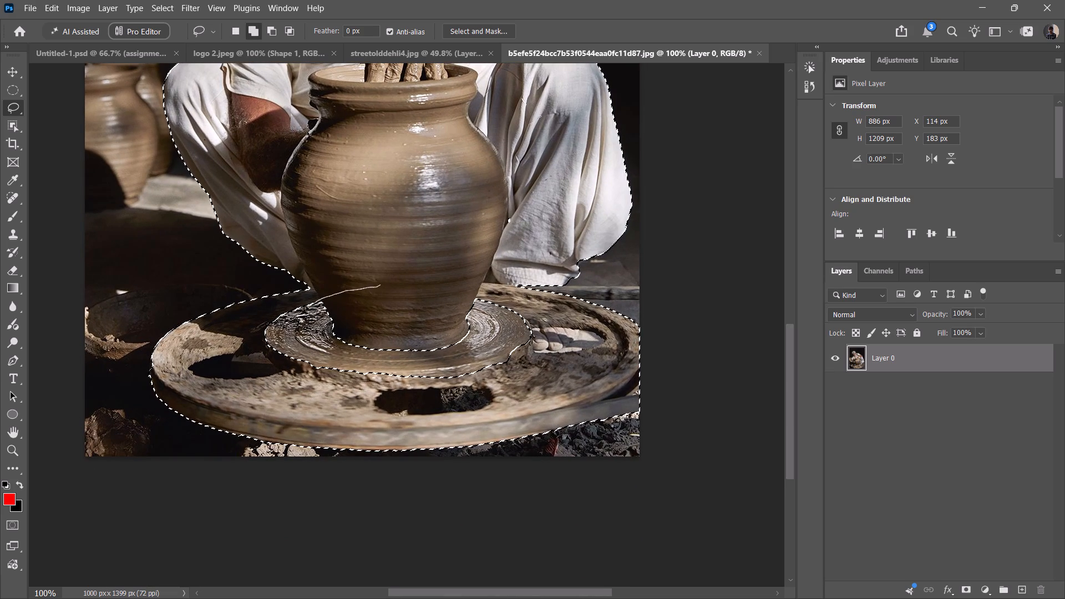
pyautogui.keyDown('shift'); pyautogui.moveTo(306, 306); pyautogui.dragTo(368, 298); pyautogui.keyUp('shift')
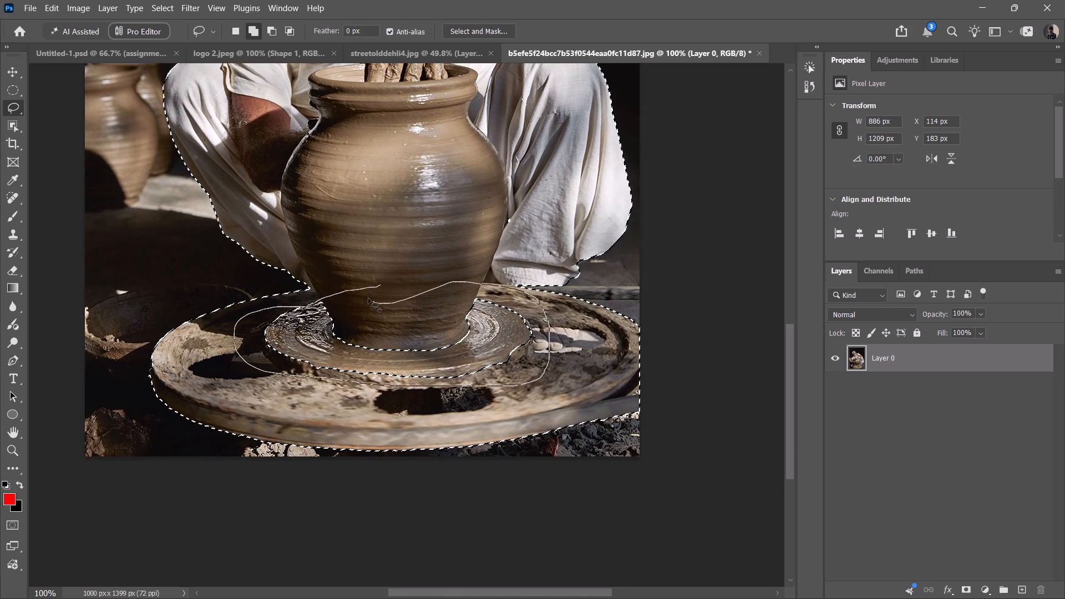
pyautogui.keyDown('shift'); pyautogui.moveTo(368, 298); pyautogui.dragTo(333, 293); pyautogui.keyUp('shift')
pyautogui.keyDown('shift'); pyautogui.moveTo(322, 299); pyautogui.dragTo(354, 303); pyautogui.keyUp('shift')
# Add the ragged edge along the potter's shadowed eye and forehead beneath the hair to the selection with the Lasso tool.
pyautogui.press('space')
pyautogui.press('space')
pyautogui.press('space')
pyautogui.press('space')
pyautogui.press('space')
pyautogui.press('space')
pyautogui.press('space')
pyautogui.press('space')
pyautogui.press('space')
pyautogui.press('space')
pyautogui.press('space')
pyautogui.press('space')
pyautogui.press('space')
pyautogui.press('space')
pyautogui.press('space')
pyautogui.press('space')
pyautogui.press('space')
pyautogui.press('space')
pyautogui.press('space')
pyautogui.press('space')
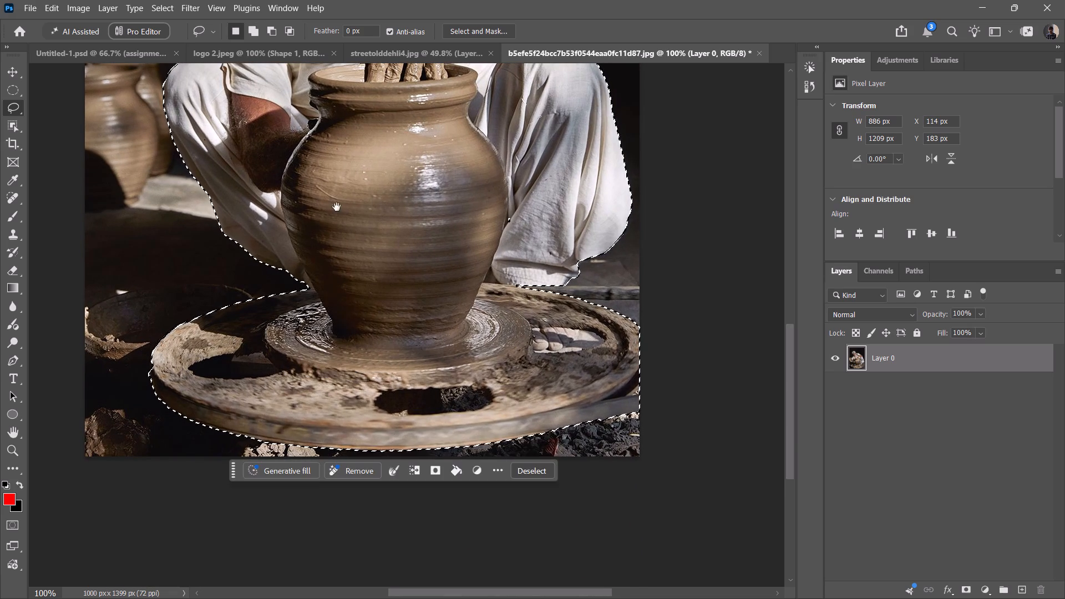
pyautogui.moveTo(337, 207); pyautogui.dragTo(335, 361)
pyautogui.moveTo(328, 327); pyautogui.dragTo(320, 432)
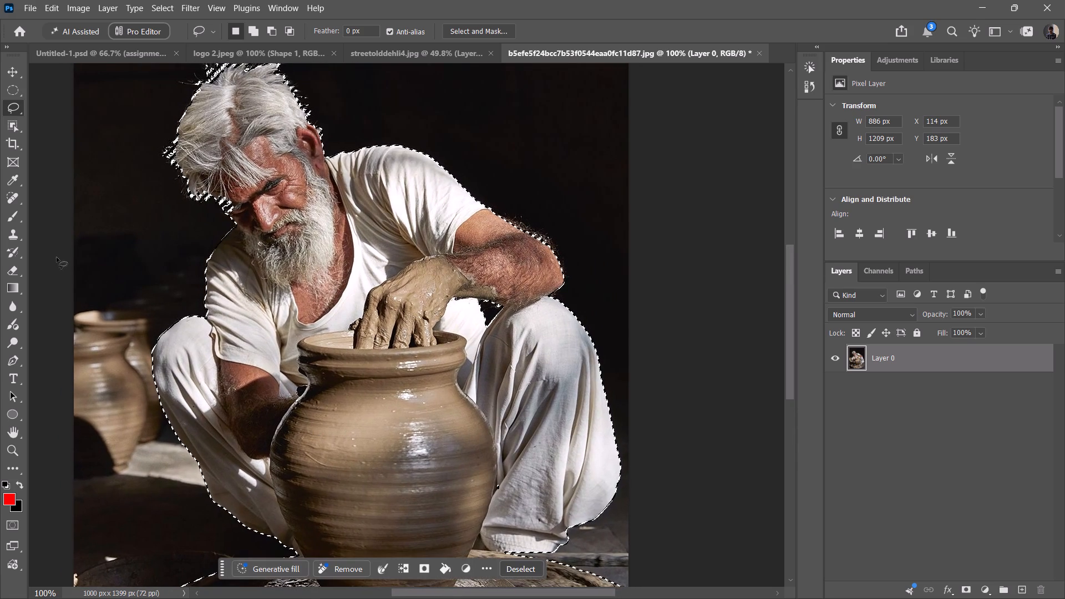
pyautogui.rightClick(4, 113)
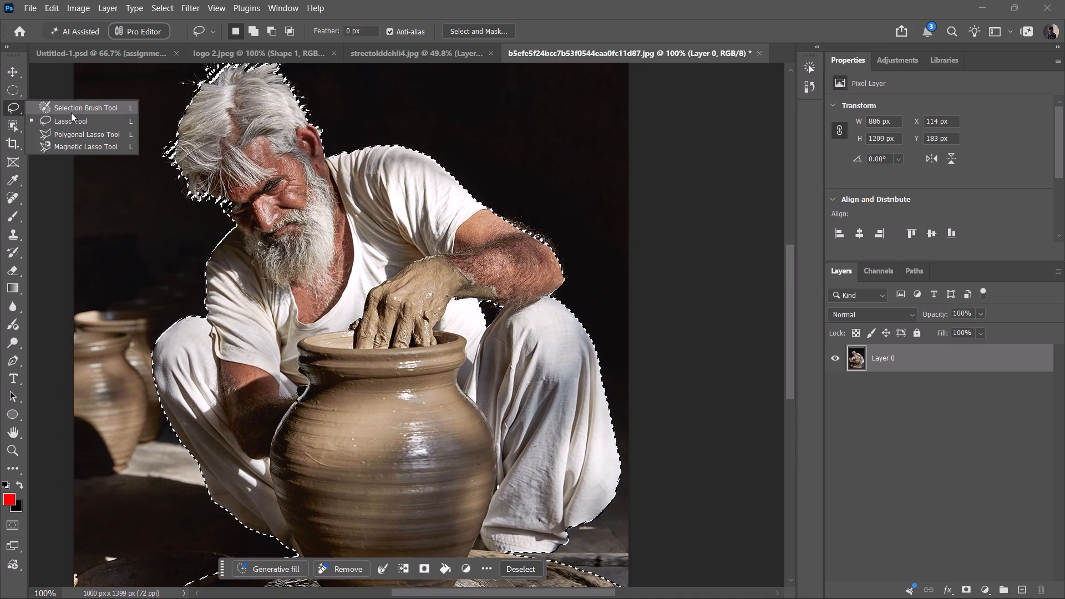
pyautogui.click(65, 118)
pyautogui.press('space')
pyautogui.press('space')
pyautogui.press('space')
pyautogui.press('space')
pyautogui.press('space')
pyautogui.press('space')
pyautogui.press('space')
pyautogui.press('space')
pyautogui.press('space')
pyautogui.press('space')
pyautogui.press('space')
pyautogui.press('space')
pyautogui.press('space')
pyautogui.press('space')
pyautogui.press('space')
pyautogui.press('space')
pyautogui.press('space')
pyautogui.press('space')
pyautogui.press('space')
pyautogui.press('space')
pyautogui.moveTo(351, 348); pyautogui.dragTo(381, 304)
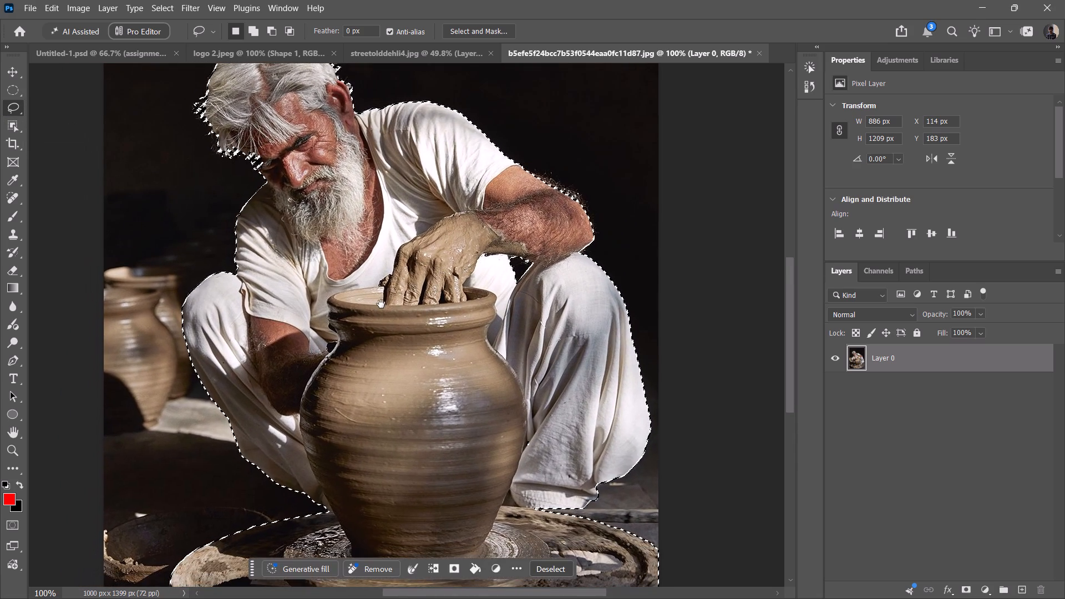
pyautogui.moveTo(351, 240); pyautogui.dragTo(352, 296)
pyautogui.press('z')
pyautogui.press('z')
pyautogui.press('z')
pyautogui.press('z')
pyautogui.press('z')
pyautogui.press('z')
pyautogui.press('z')
pyautogui.press('z')
pyautogui.press('z')
pyautogui.tripleClick(257, 228)
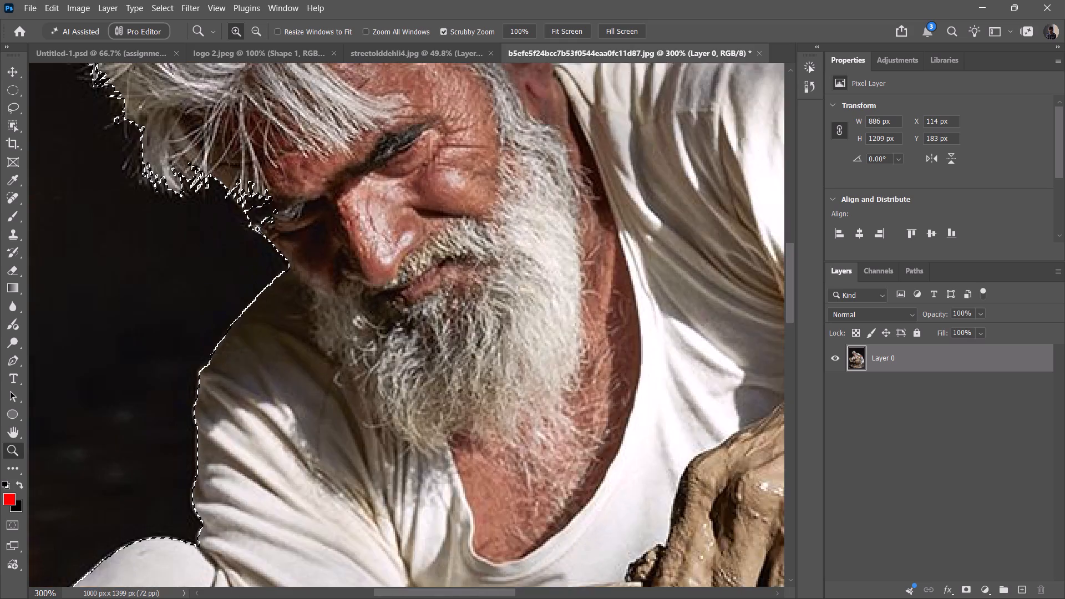
pyautogui.press('space')
pyautogui.moveTo(290, 197); pyautogui.dragTo(292, 262)
pyautogui.press('b')
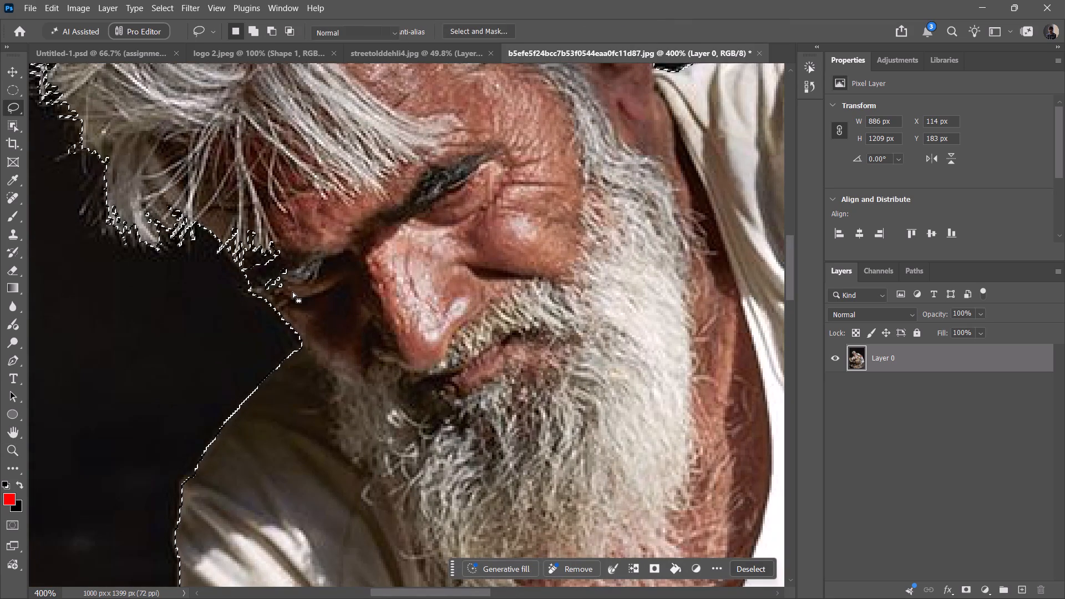
pyautogui.click(15, 114)
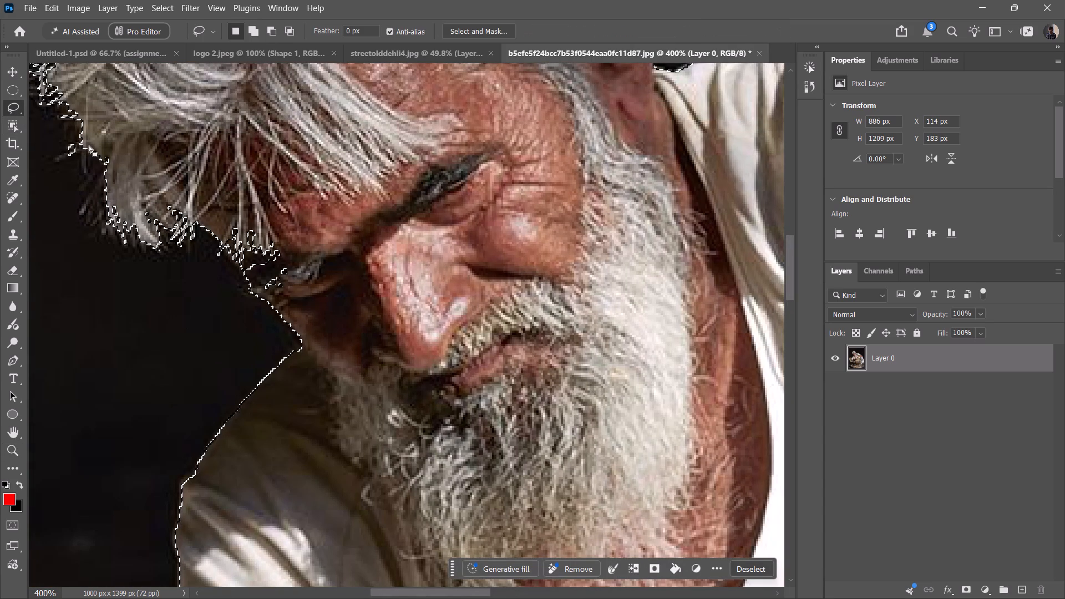
pyautogui.keyDown('alt'); pyautogui.moveTo(294, 300); pyautogui.dragTo(262, 279); pyautogui.keyUp('alt')
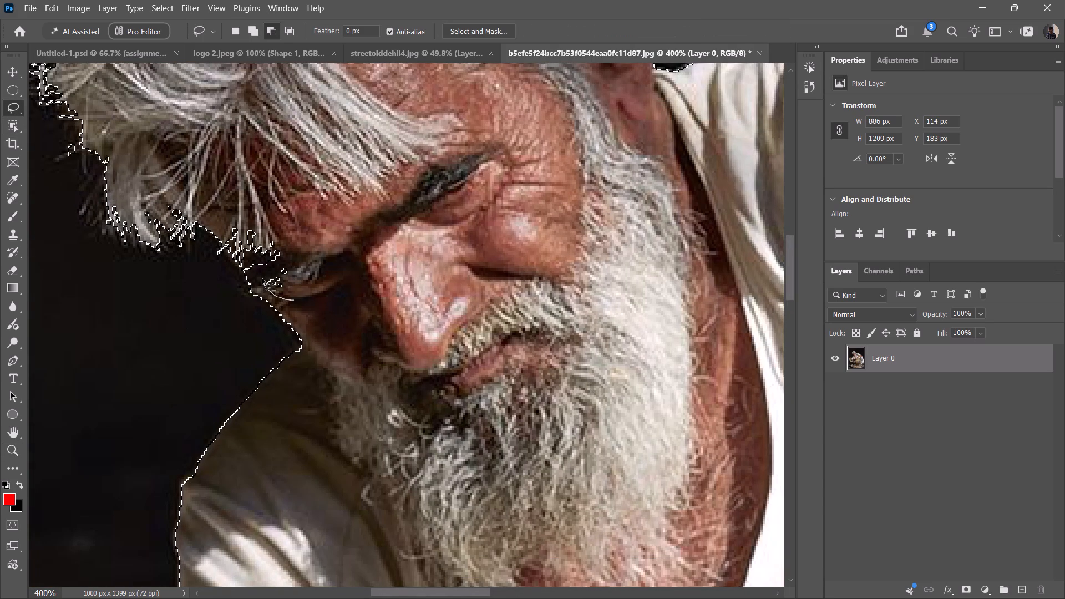
pyautogui.keyDown('alt'); pyautogui.moveTo(262, 279); pyautogui.dragTo(301, 240); pyautogui.keyUp('alt')
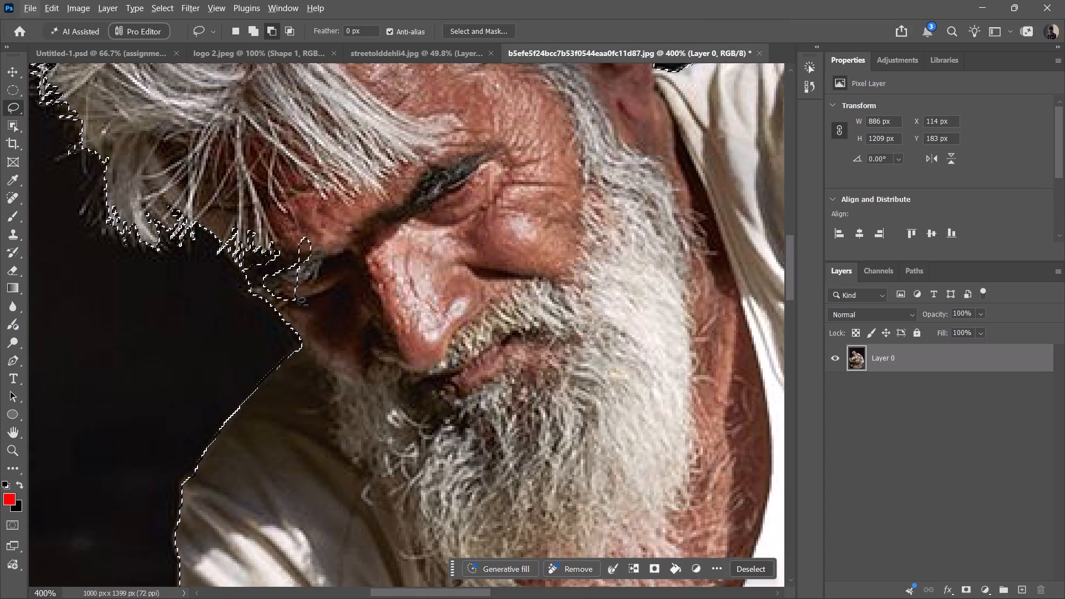
pyautogui.keyDown('shift'); pyautogui.moveTo(311, 300); pyautogui.dragTo(286, 247); pyautogui.keyUp('shift')
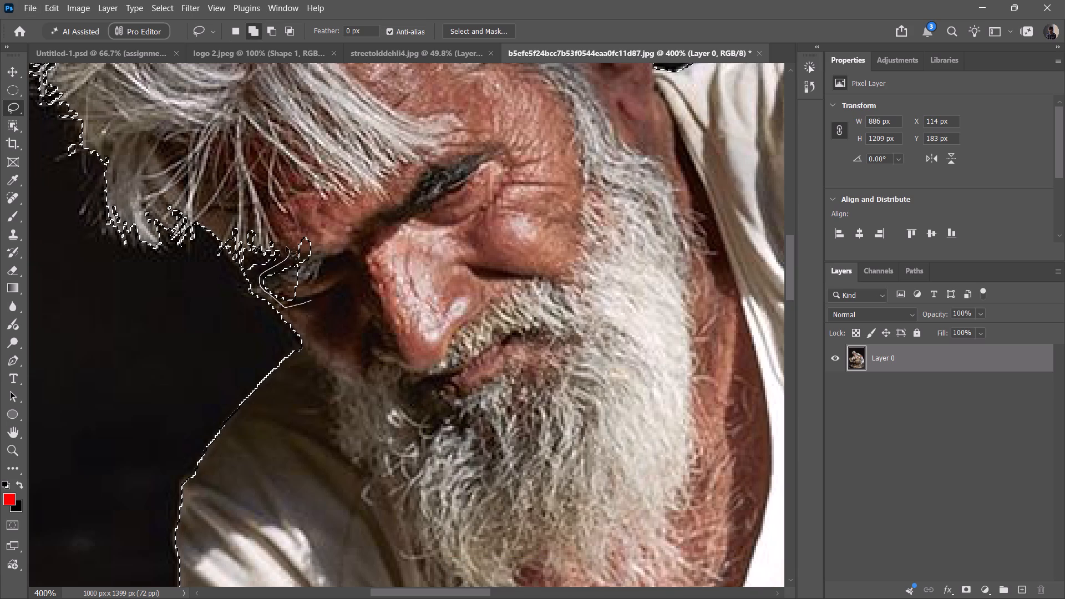
pyautogui.keyDown('shift'); pyautogui.moveTo(286, 247); pyautogui.dragTo(186, 212); pyautogui.keyUp('shift')
pyautogui.keyDown('shift'); pyautogui.moveTo(186, 212); pyautogui.dragTo(118, 192); pyautogui.keyUp('shift')
pyautogui.keyDown('shift'); pyautogui.moveTo(118, 192); pyautogui.dragTo(123, 189); pyautogui.keyUp('shift')
pyautogui.press('space')
pyautogui.moveTo(136, 193); pyautogui.dragTo(134, 277)
pyautogui.keyDown('shift'); pyautogui.click(140, 292); pyautogui.keyUp('shift')
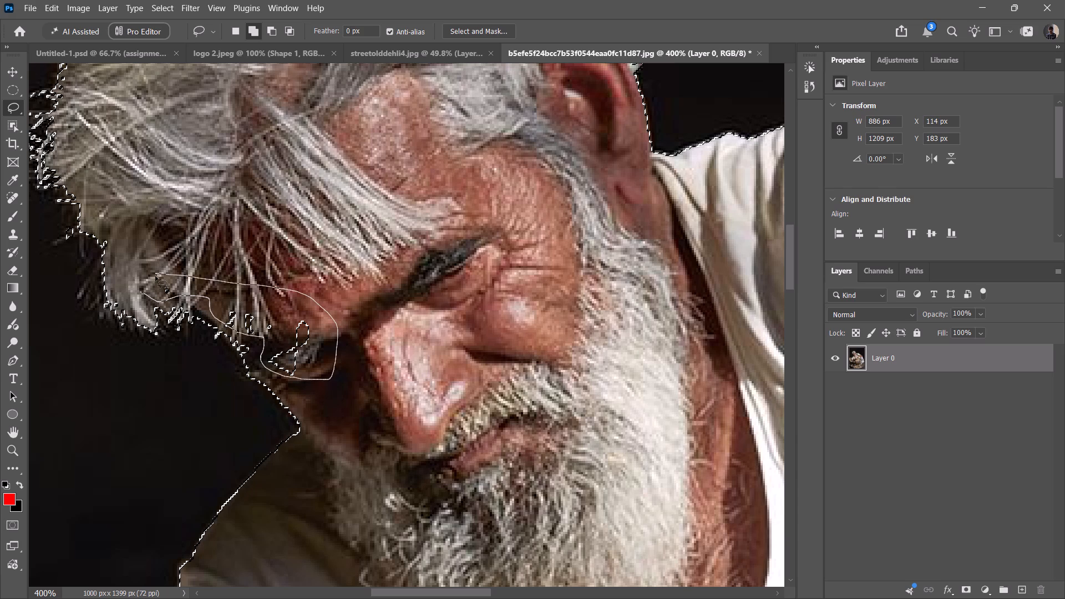
# Examine the selection edge close up around the potter's hair, ear and beard.
pyautogui.press('space')
pyautogui.press('space')
pyautogui.press('space')
pyautogui.press('space')
pyautogui.press('space')
pyautogui.press('space')
pyautogui.press('space')
pyautogui.press('space')
pyautogui.press('space')
pyautogui.press('space')
pyautogui.press('space')
pyautogui.moveTo(147, 245); pyautogui.dragTo(229, 390)
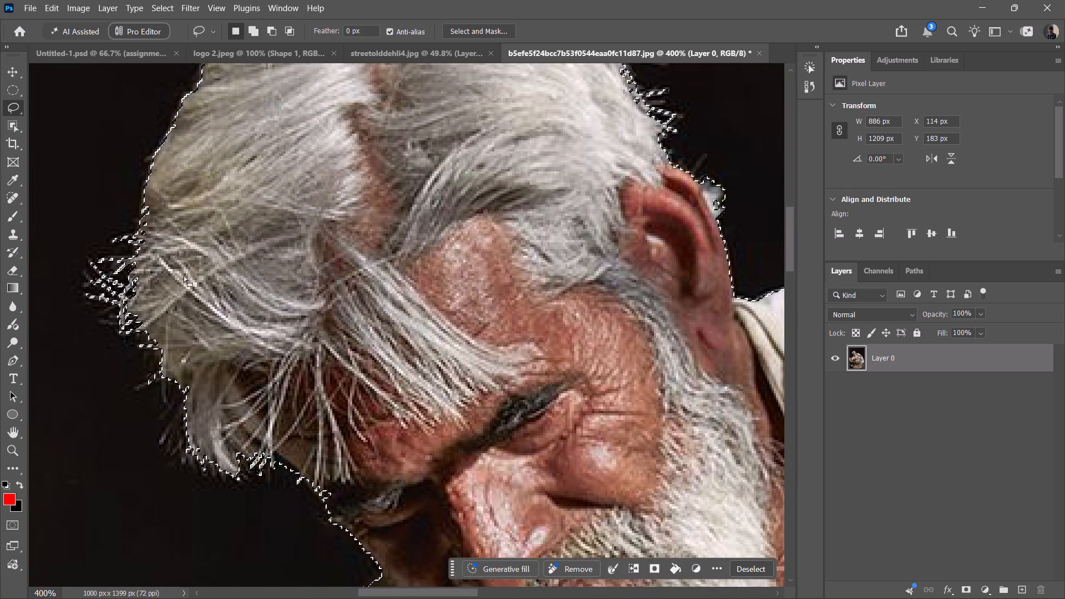
pyautogui.press('space')
pyautogui.press('space')
pyautogui.press('space')
pyautogui.press('space')
pyautogui.press('space')
pyautogui.press('space')
pyautogui.press('space')
pyautogui.press('space')
pyautogui.press('space')
pyautogui.press('space')
pyautogui.press('space')
pyautogui.press('space')
pyautogui.press('space')
pyautogui.press('space')
pyautogui.press('space')
pyautogui.press('space')
pyautogui.press('space')
pyautogui.press('space')
pyautogui.press('space')
pyautogui.press('space')
pyautogui.moveTo(184, 266); pyautogui.dragTo(130, 423)
pyautogui.moveTo(366, 283); pyautogui.dragTo(246, 201)
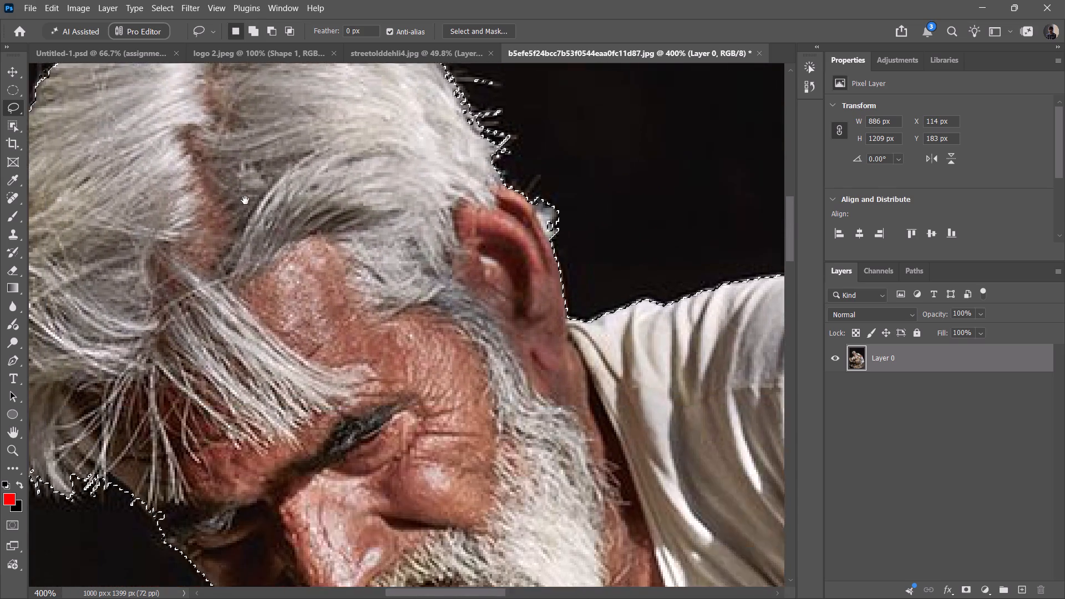
pyautogui.moveTo(331, 302); pyautogui.dragTo(242, 159)
# Add a layer mask to Layer 0 from the selection to hide the background around the potter, pot and wheel.
pyautogui.press('z')
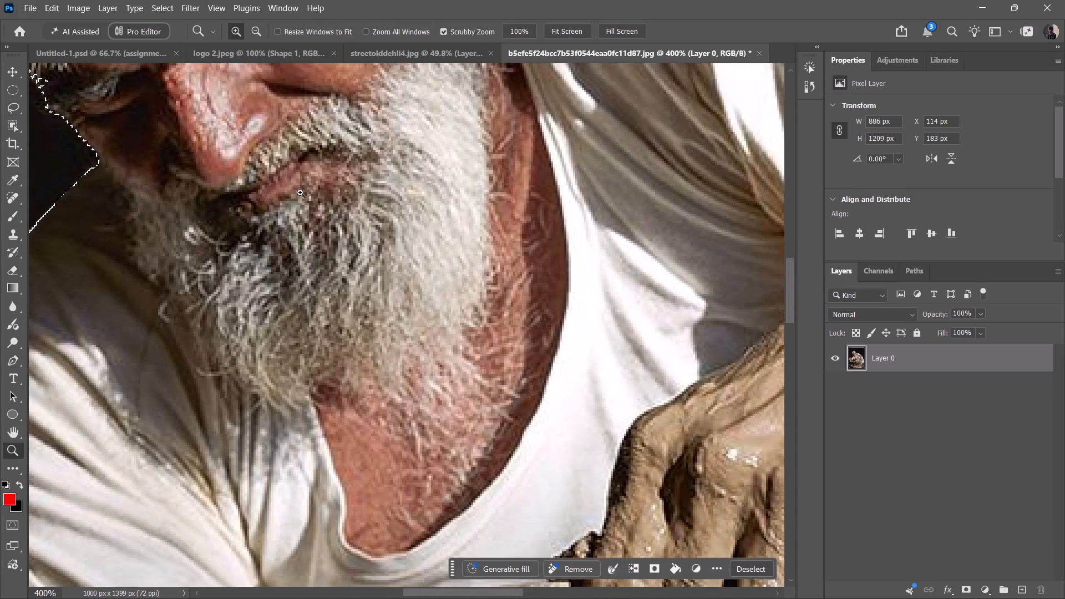
pyautogui.press('z')
pyautogui.keyDown('alt'); pyautogui.tripleClick(300, 192); pyautogui.keyUp('alt')
pyautogui.keyDown('alt'); pyautogui.click(300, 192); pyautogui.keyUp('alt')
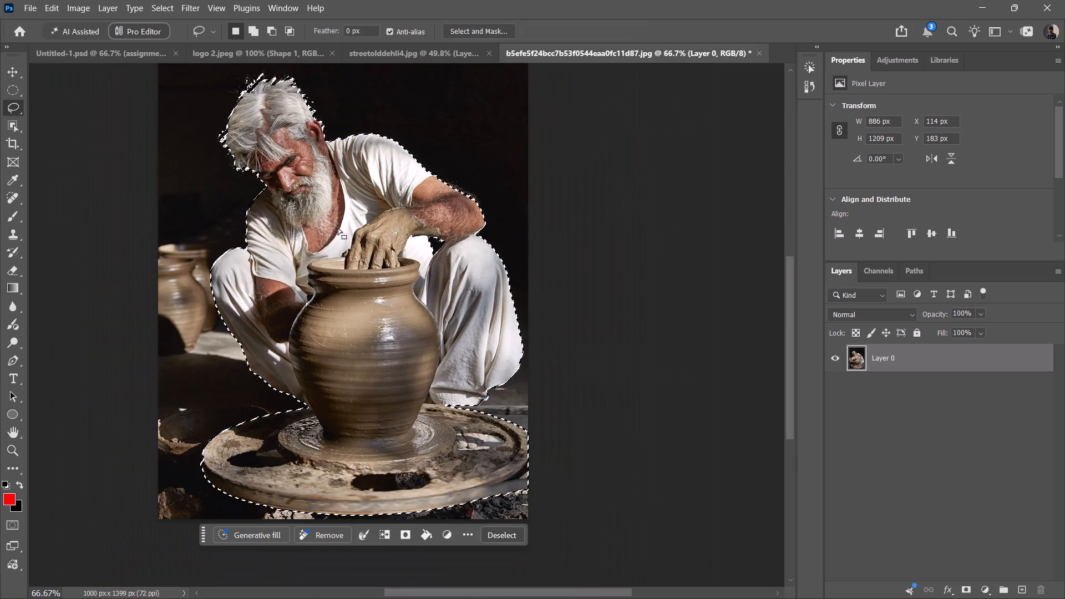
pyautogui.click(967, 587)
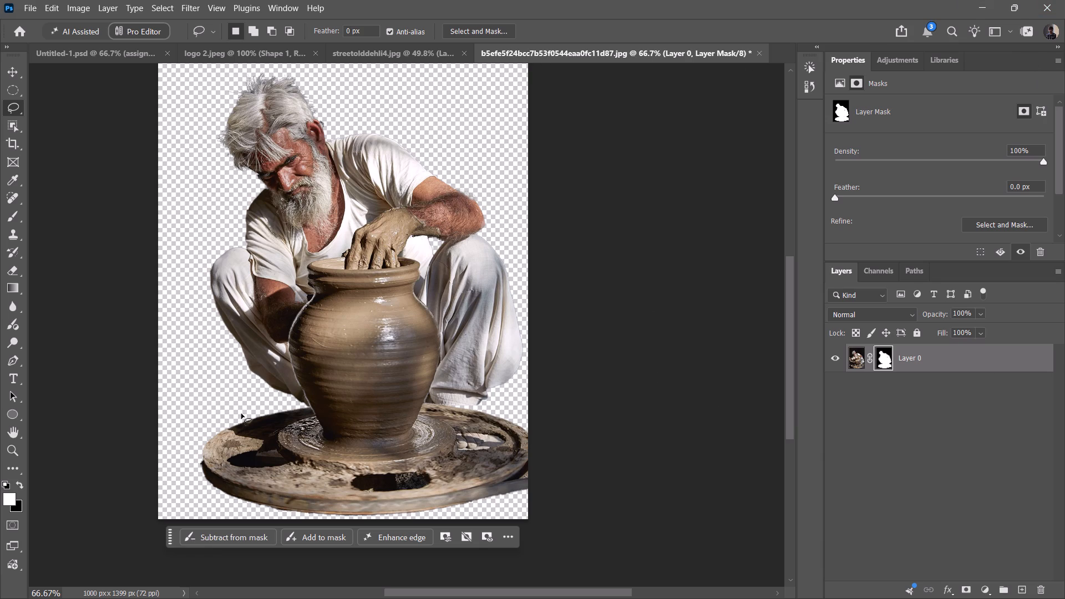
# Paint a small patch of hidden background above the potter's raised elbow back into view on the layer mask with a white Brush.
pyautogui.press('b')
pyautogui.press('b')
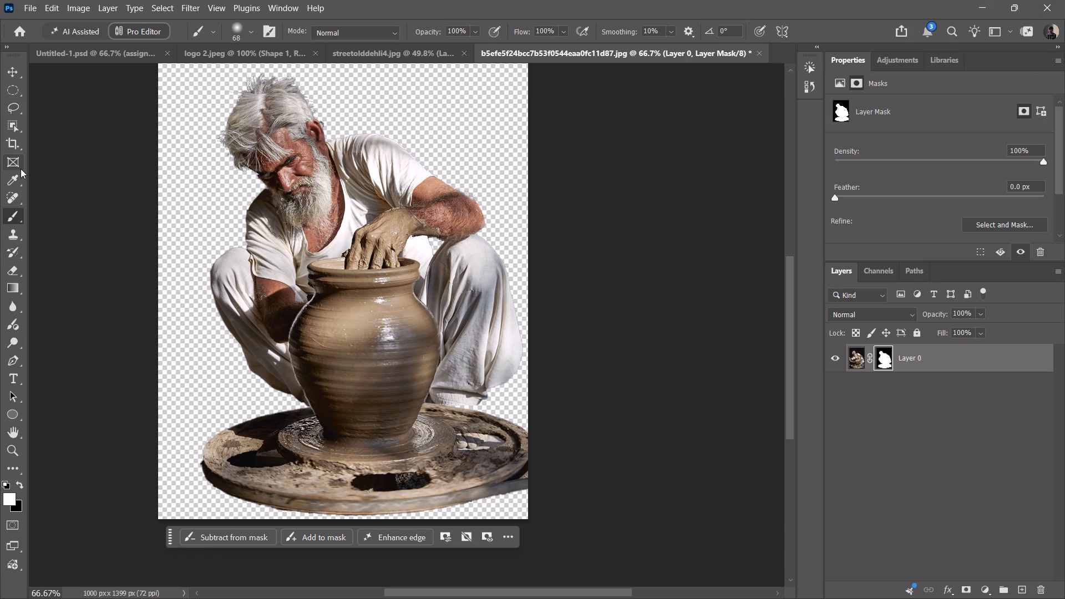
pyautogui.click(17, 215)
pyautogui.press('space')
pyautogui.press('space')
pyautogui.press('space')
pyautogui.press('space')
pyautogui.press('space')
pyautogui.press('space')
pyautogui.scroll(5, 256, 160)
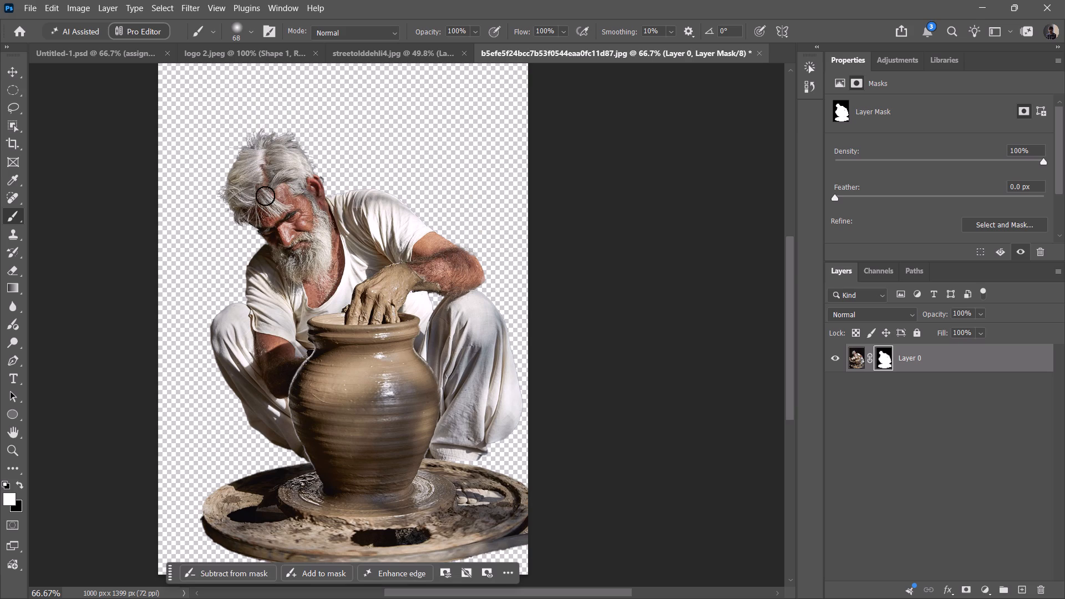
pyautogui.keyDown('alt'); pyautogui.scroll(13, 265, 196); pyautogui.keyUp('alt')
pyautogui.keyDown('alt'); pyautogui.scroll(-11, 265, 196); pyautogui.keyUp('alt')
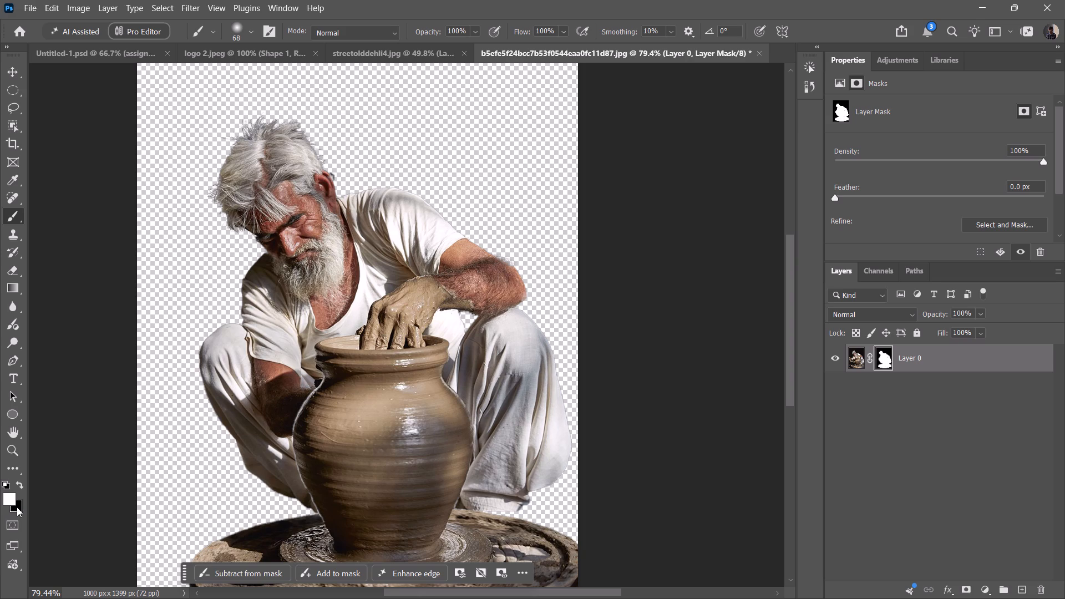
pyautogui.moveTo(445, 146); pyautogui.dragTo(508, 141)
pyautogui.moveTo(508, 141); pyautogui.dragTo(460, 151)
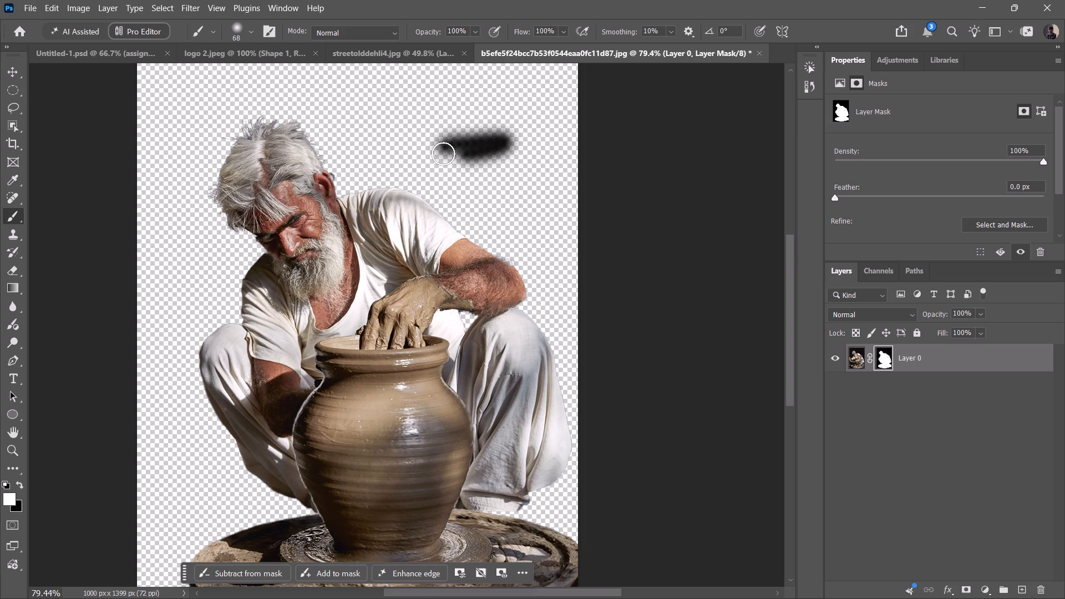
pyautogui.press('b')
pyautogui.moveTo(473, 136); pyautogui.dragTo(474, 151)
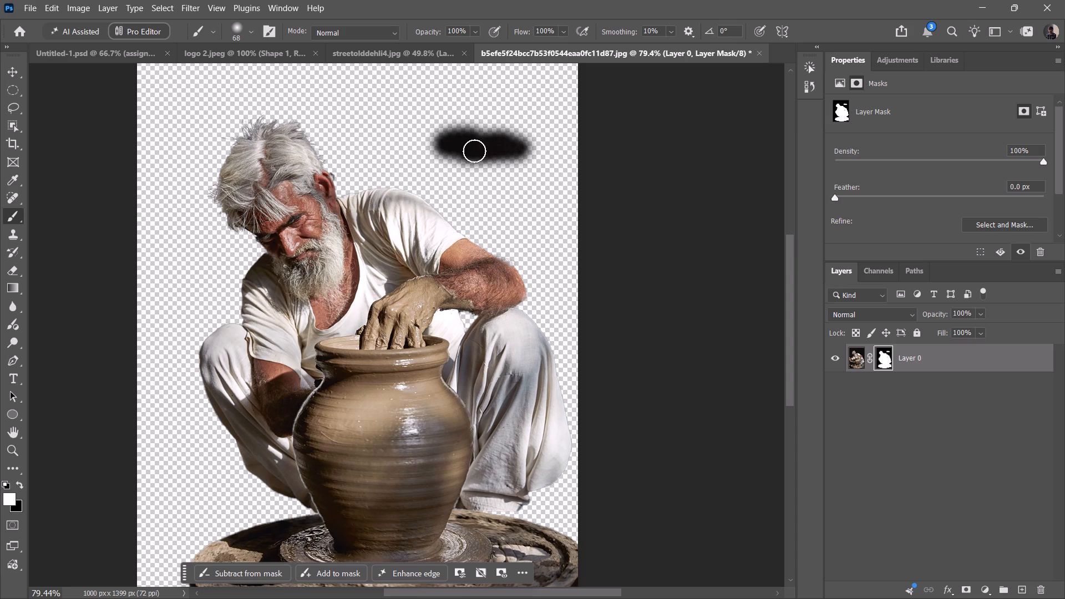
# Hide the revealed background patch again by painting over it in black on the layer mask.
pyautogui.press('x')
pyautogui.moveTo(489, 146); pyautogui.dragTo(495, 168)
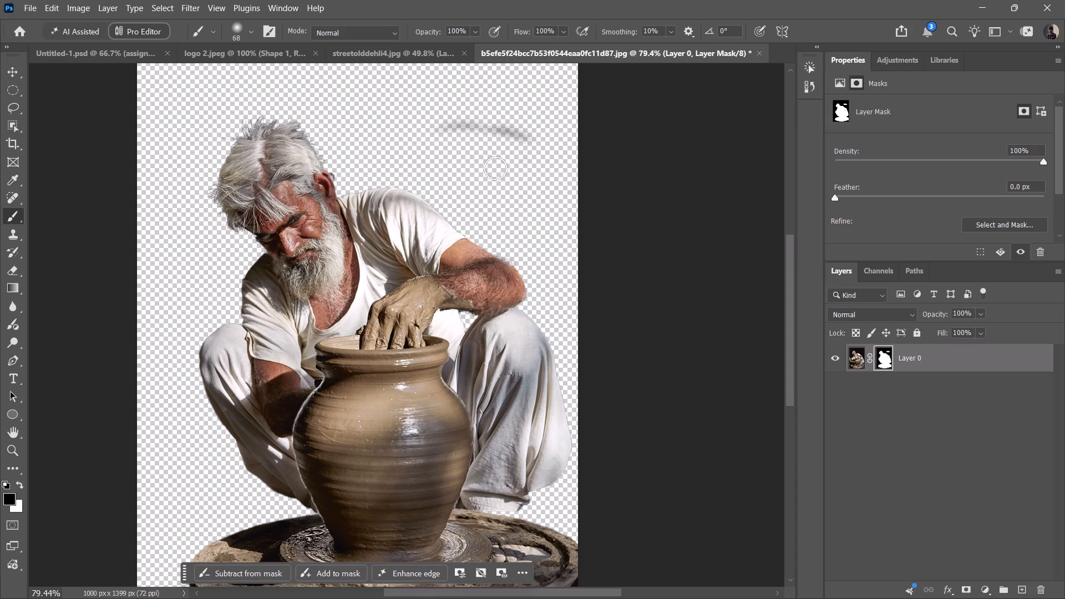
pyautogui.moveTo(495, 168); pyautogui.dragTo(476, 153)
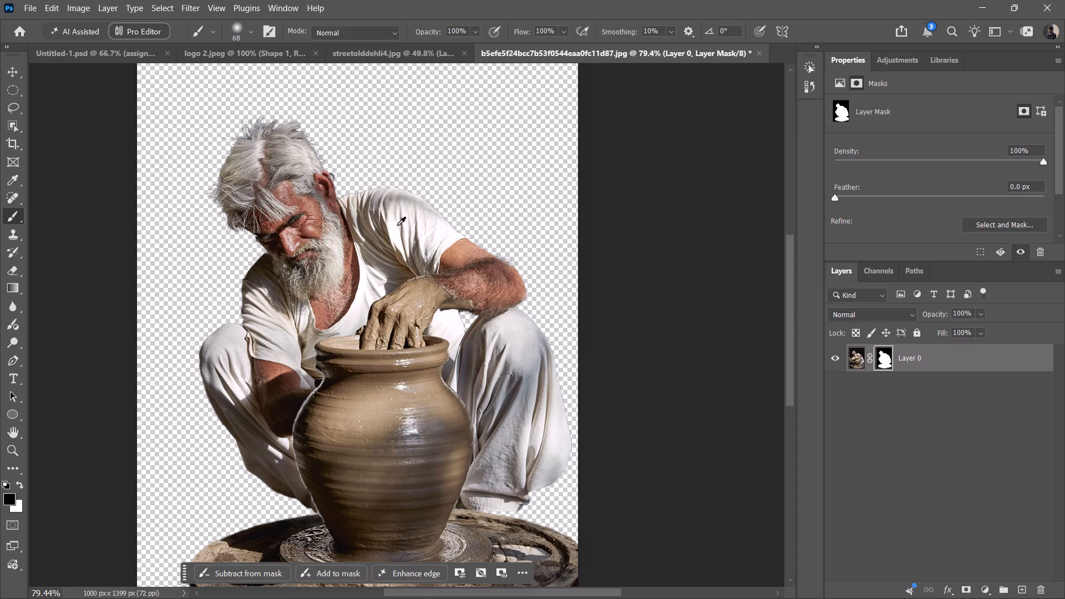
# Enlarge the brush to 193 px, set its opacity to 16%, and paint white on the mask along the top of the potter's shoulder.
pyautogui.keyDown('alt'); pyautogui.moveTo(398, 224); pyautogui.dragTo(447, 201, button='right'); pyautogui.keyUp('alt')
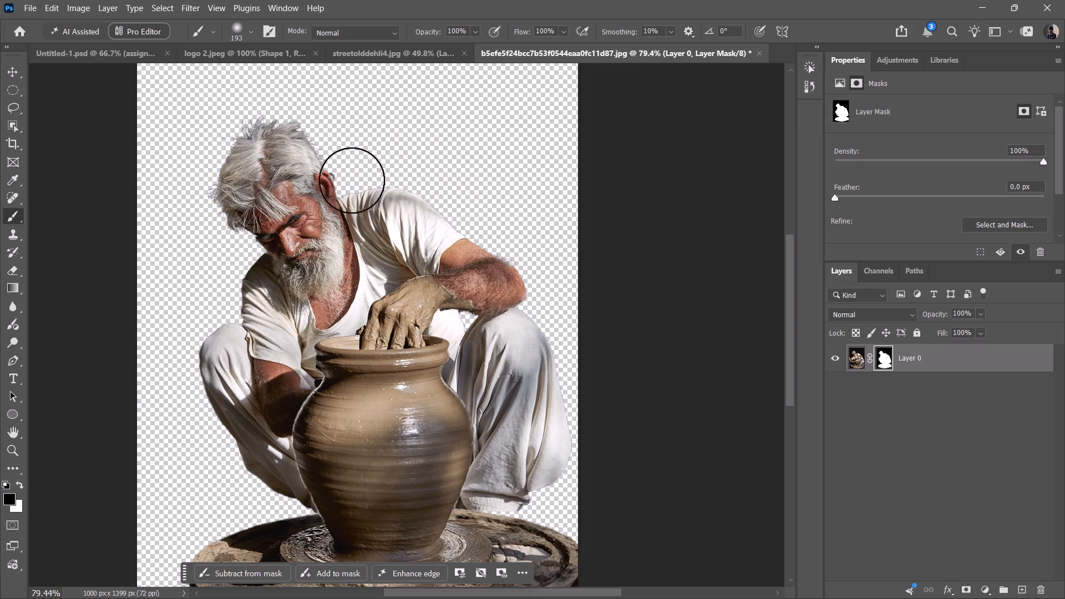
pyautogui.click(378, 183)
pyautogui.hotkey('ctrl', 'z')
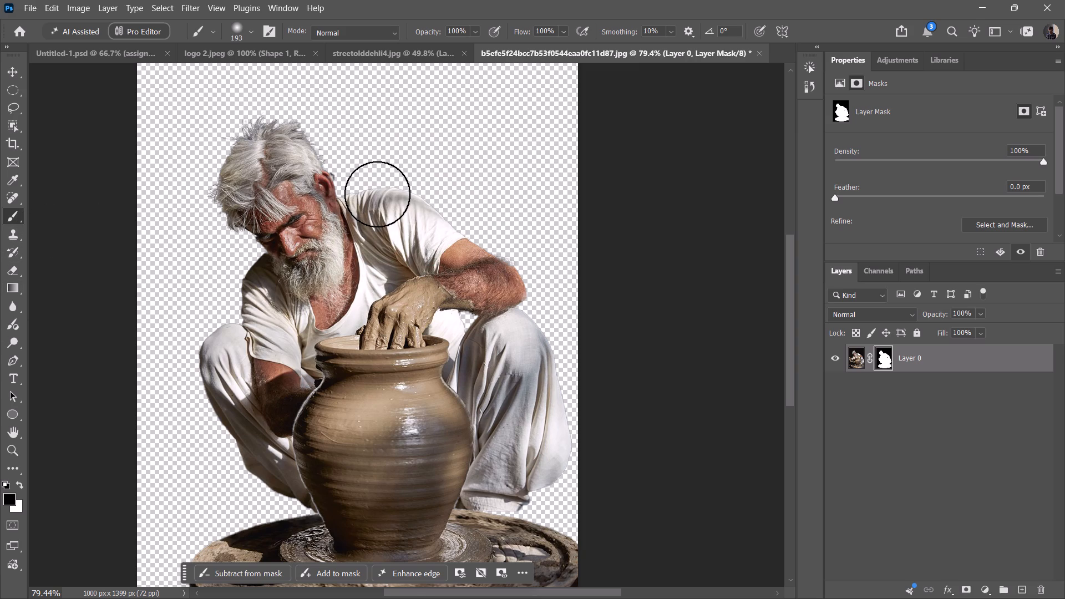
pyautogui.press('x')
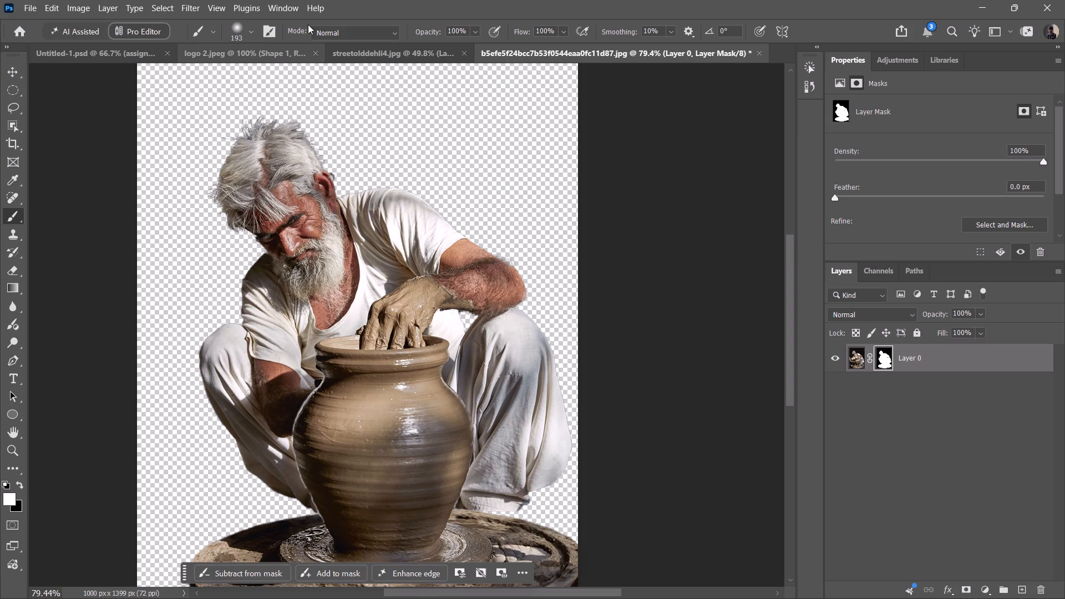
pyautogui.moveTo(435, 34); pyautogui.dragTo(378, 47)
pyautogui.moveTo(378, 47); pyautogui.dragTo(377, 48)
pyautogui.click(343, 204)
pyautogui.moveTo(349, 200); pyautogui.dragTo(357, 194)
pyautogui.click(357, 194)
pyautogui.click(364, 190)
pyautogui.moveTo(374, 191); pyautogui.dragTo(382, 192)
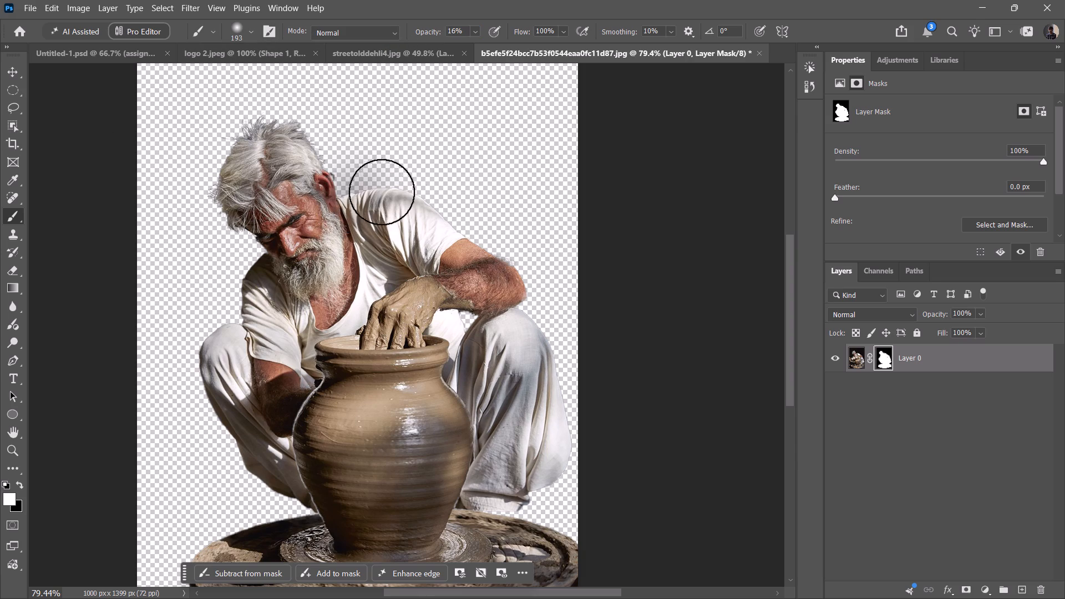
pyautogui.moveTo(382, 192); pyautogui.dragTo(390, 192)
pyautogui.click(401, 193)
pyautogui.click(407, 195)
pyautogui.moveTo(413, 199); pyautogui.dragTo(418, 206)
pyautogui.click(418, 206)
pyautogui.click(420, 210)
# Build up the soft dark halo with white mask strokes down the shoulder slope to the upper arm.
pyautogui.moveTo(397, 206); pyautogui.dragTo(410, 213)
pyautogui.moveTo(358, 181); pyautogui.dragTo(395, 210)
pyautogui.moveTo(400, 212); pyautogui.dragTo(404, 218)
pyautogui.moveTo(407, 217); pyautogui.dragTo(434, 236)
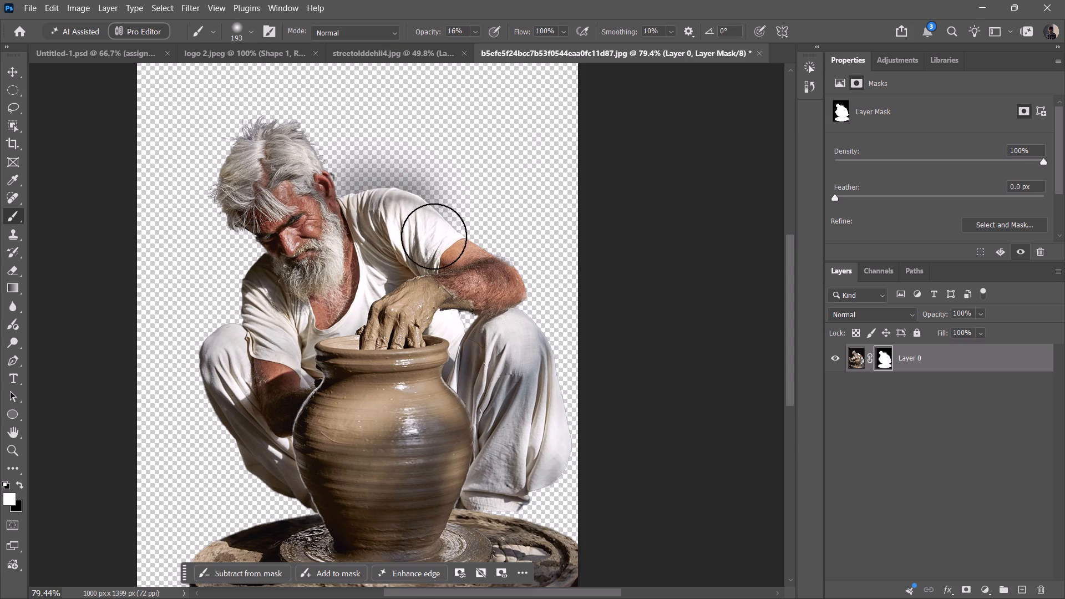
pyautogui.moveTo(434, 236); pyautogui.dragTo(434, 236)
pyautogui.moveTo(430, 228); pyautogui.dragTo(471, 258)
pyautogui.moveTo(470, 252); pyautogui.dragTo(466, 246)
pyautogui.moveTo(371, 181); pyautogui.dragTo(416, 215)
pyautogui.moveTo(416, 215); pyautogui.dragTo(435, 229)
pyautogui.moveTo(436, 228); pyautogui.dragTo(459, 251)
pyautogui.moveTo(459, 250); pyautogui.dragTo(479, 271)
pyautogui.moveTo(469, 255); pyautogui.dragTo(478, 265)
pyautogui.moveTo(450, 251); pyautogui.dragTo(483, 265)
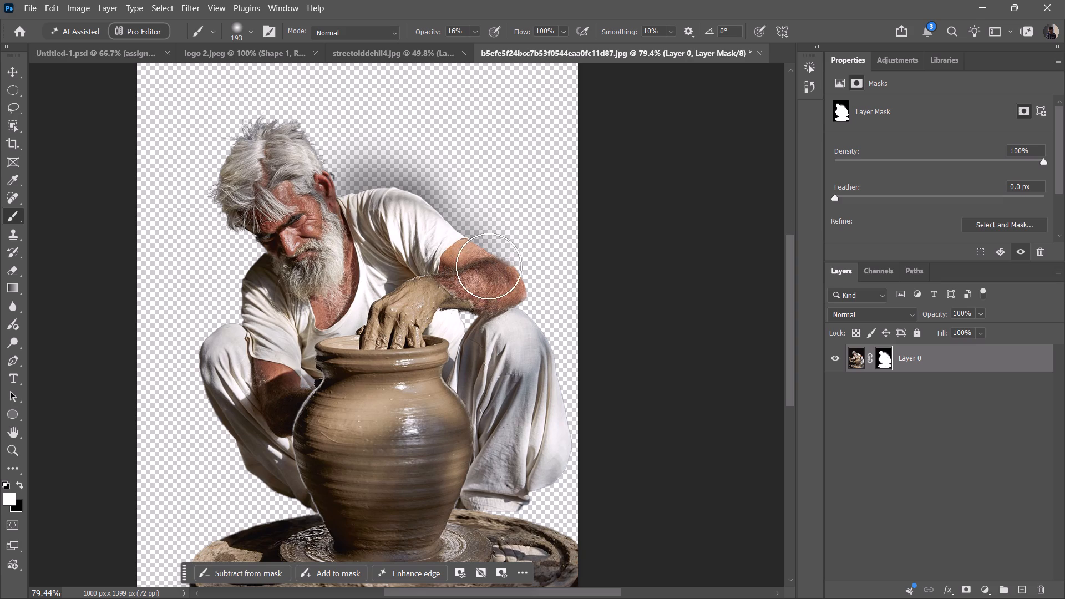
# Extend the soft halo around the potter's bent elbow and forearm by painting white on the layer mask.
pyautogui.moveTo(485, 264); pyautogui.dragTo(489, 272)
pyautogui.moveTo(499, 278); pyautogui.dragTo(463, 276)
pyautogui.moveTo(446, 258); pyautogui.dragTo(491, 266)
pyautogui.moveTo(391, 226); pyautogui.dragTo(441, 251)
pyautogui.moveTo(427, 245); pyautogui.dragTo(486, 290)
pyautogui.moveTo(478, 280); pyautogui.dragTo(507, 298)
pyautogui.moveTo(507, 292); pyautogui.dragTo(515, 306)
pyautogui.moveTo(521, 277); pyautogui.dragTo(525, 302)
pyautogui.moveTo(525, 296); pyautogui.dragTo(526, 303)
pyautogui.moveTo(525, 297); pyautogui.dragTo(524, 307)
pyautogui.moveTo(522, 299); pyautogui.dragTo(523, 311)
pyautogui.moveTo(523, 311); pyautogui.dragTo(541, 313)
# Paint white on the mask along the outer edge of the potter's knee and trouser leg beneath the bent elbow.
pyautogui.moveTo(586, 338); pyautogui.dragTo(564, 353)
pyautogui.moveTo(539, 322); pyautogui.dragTo(543, 355)
pyautogui.moveTo(511, 304); pyautogui.dragTo(530, 382)
pyautogui.moveTo(517, 330); pyautogui.dragTo(537, 395)
pyautogui.moveTo(532, 341); pyautogui.dragTo(555, 406)
pyautogui.moveTo(550, 368); pyautogui.dragTo(556, 422)
pyautogui.moveTo(545, 353); pyautogui.dragTo(559, 441)
pyautogui.moveTo(547, 399); pyautogui.dragTo(547, 461)
pyautogui.moveTo(552, 441); pyautogui.dragTo(554, 469)
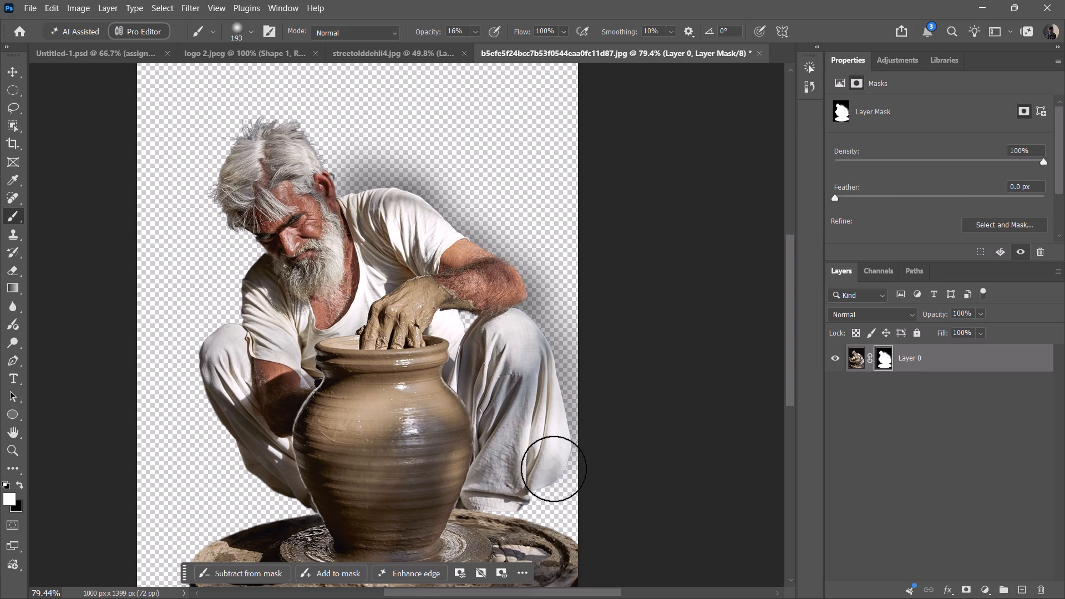
# Continue the white mask strokes around the bottom of that trouser leg to the foot beside the wheel.
pyautogui.moveTo(554, 469); pyautogui.dragTo(554, 467)
pyautogui.moveTo(554, 463); pyautogui.dragTo(540, 491)
pyautogui.moveTo(539, 477); pyautogui.dragTo(531, 499)
pyautogui.moveTo(534, 484); pyautogui.dragTo(523, 504)
pyautogui.moveTo(526, 487); pyautogui.dragTo(513, 504)
pyautogui.moveTo(513, 495); pyautogui.dragTo(510, 511)
pyautogui.click(510, 510)
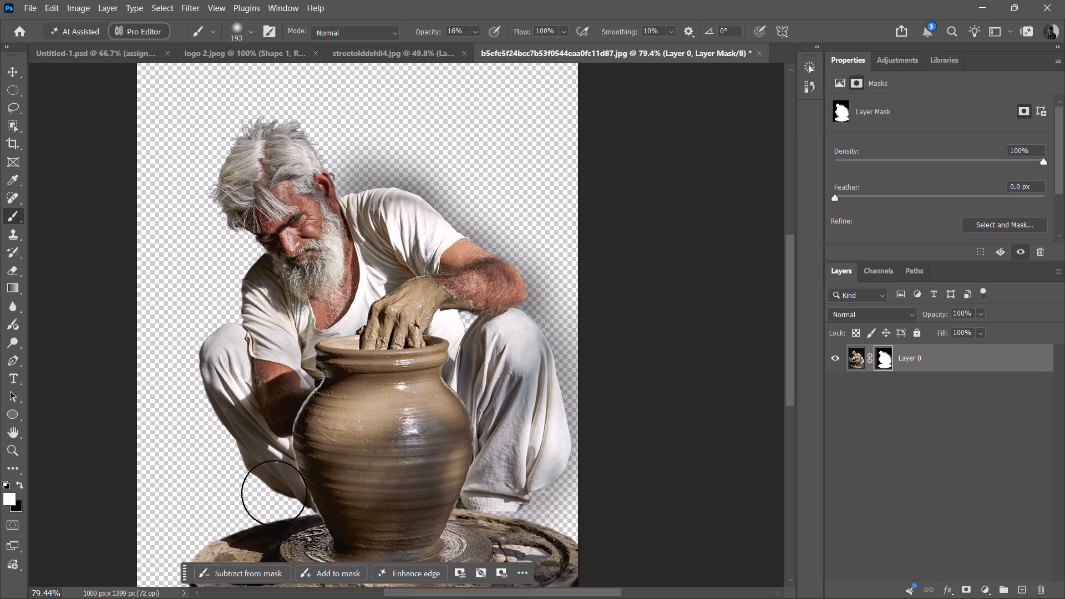
# Fade the trouser leg beneath the bent elbow to semi-transparency by painting black on the layer mask at 16% opacity.
pyautogui.press('x')
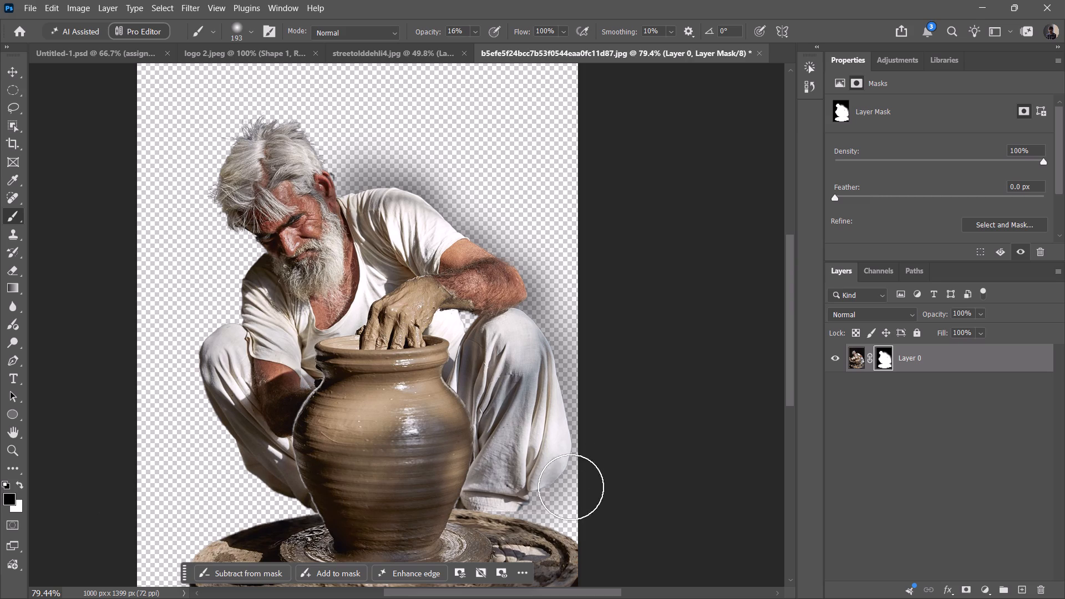
pyautogui.moveTo(532, 502); pyautogui.dragTo(547, 479)
pyautogui.moveTo(567, 394); pyautogui.dragTo(537, 463)
pyautogui.moveTo(536, 392); pyautogui.dragTo(534, 406)
pyautogui.moveTo(532, 370); pyautogui.dragTo(509, 421)
pyautogui.moveTo(504, 384); pyautogui.dragTo(504, 369)
pyautogui.moveTo(506, 324); pyautogui.dragTo(518, 407)
pyautogui.moveTo(517, 369); pyautogui.dragTo(525, 415)
pyautogui.moveTo(524, 375); pyautogui.dragTo(518, 424)
pyautogui.moveTo(513, 369); pyautogui.dragTo(523, 399)
pyautogui.moveTo(526, 355); pyautogui.dragTo(525, 433)
pyautogui.moveTo(495, 369); pyautogui.dragTo(496, 374)
pyautogui.moveTo(499, 350); pyautogui.dragTo(511, 433)
pyautogui.moveTo(505, 344); pyautogui.dragTo(519, 402)
pyautogui.moveTo(516, 343); pyautogui.dragTo(529, 429)
pyautogui.moveTo(517, 322); pyautogui.dragTo(518, 325)
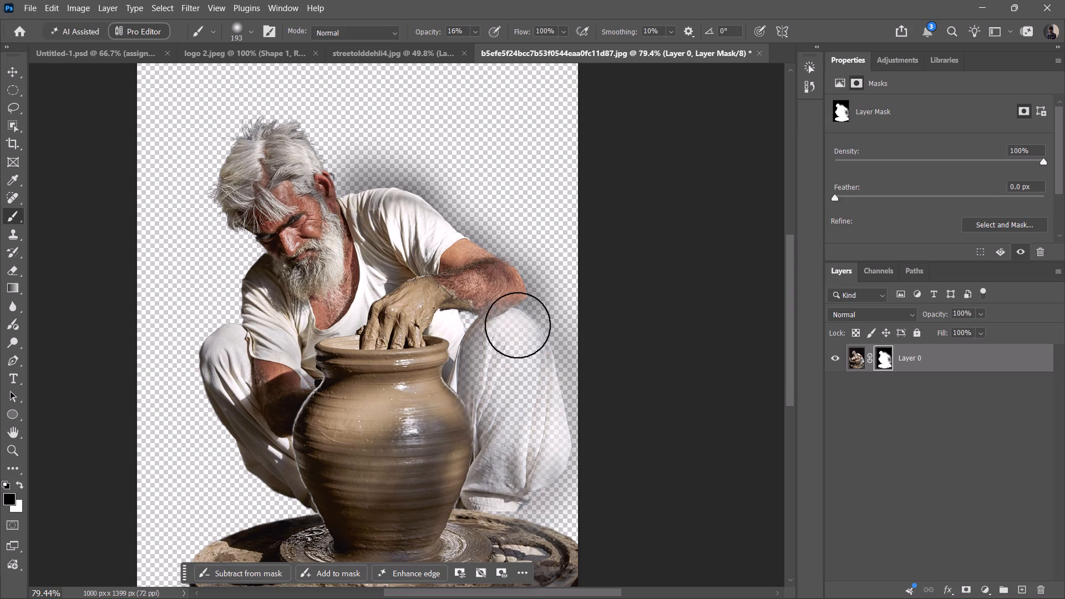
pyautogui.moveTo(518, 325); pyautogui.dragTo(521, 377)
pyautogui.moveTo(517, 328); pyautogui.dragTo(521, 370)
# Fade the potter's bent forearm and the hand on the pot with low-opacity black strokes on the layer mask.
pyautogui.moveTo(511, 277); pyautogui.dragTo(470, 272)
pyautogui.moveTo(415, 236); pyautogui.dragTo(485, 265)
pyautogui.moveTo(458, 264); pyautogui.dragTo(489, 292)
pyautogui.moveTo(383, 283); pyautogui.dragTo(461, 306)
pyautogui.moveTo(419, 297); pyautogui.dragTo(418, 309)
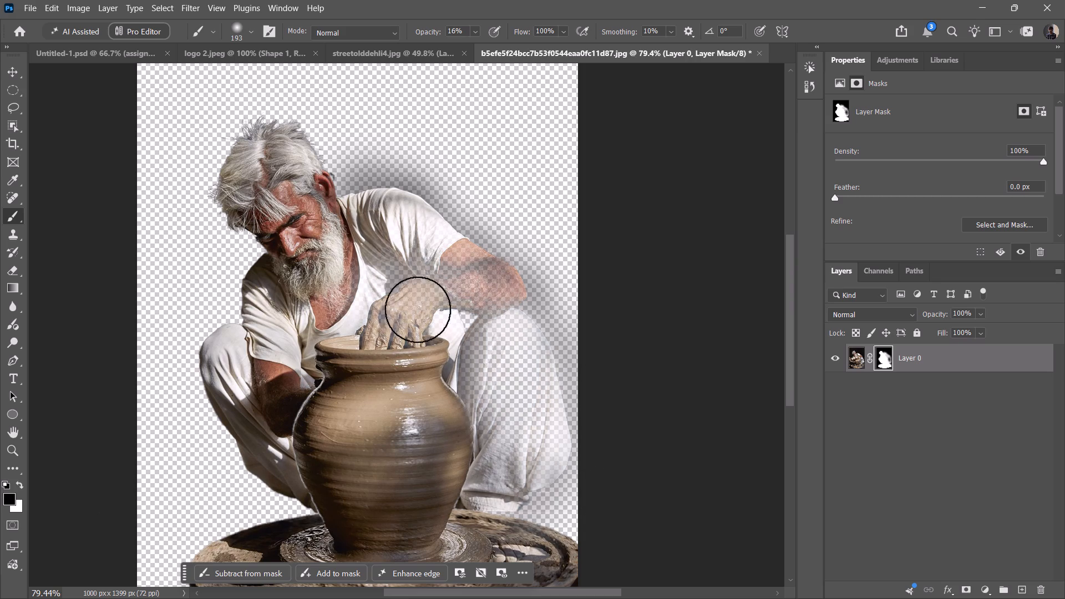
pyautogui.moveTo(418, 309); pyautogui.dragTo(418, 307)
# Fade the potter's beard and face with low-opacity black strokes on the layer mask.
pyautogui.moveTo(340, 287); pyautogui.dragTo(303, 258)
pyautogui.moveTo(286, 236); pyautogui.dragTo(297, 251)
pyautogui.moveTo(297, 248); pyautogui.dragTo(299, 253)
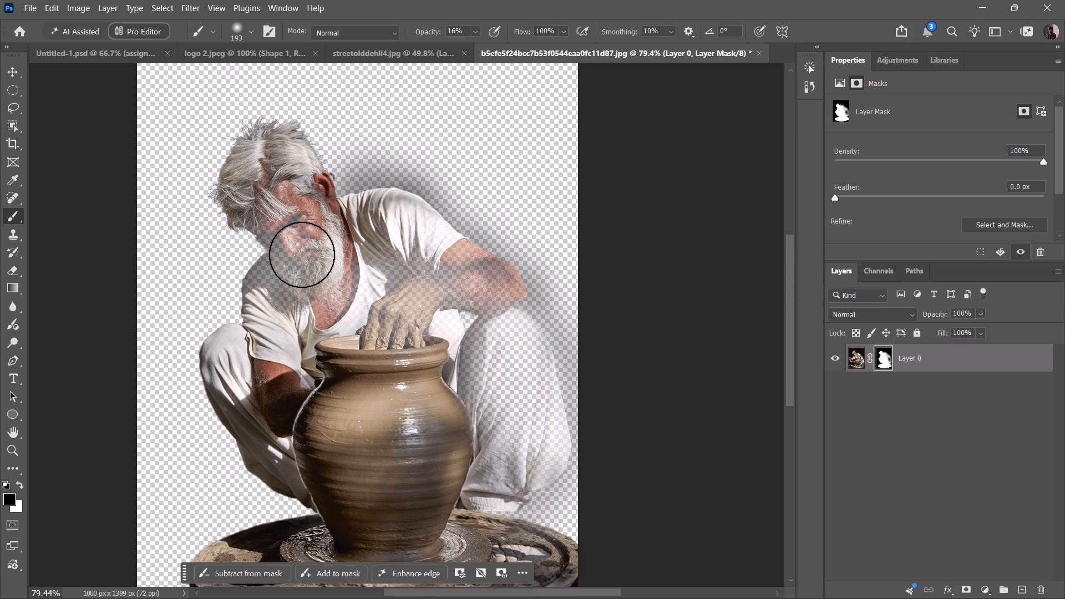